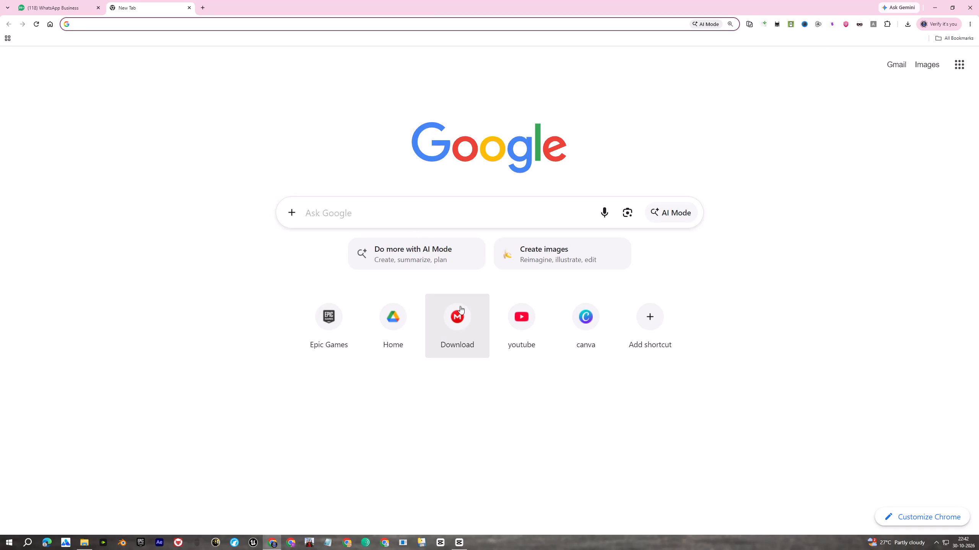
click(293, 547)
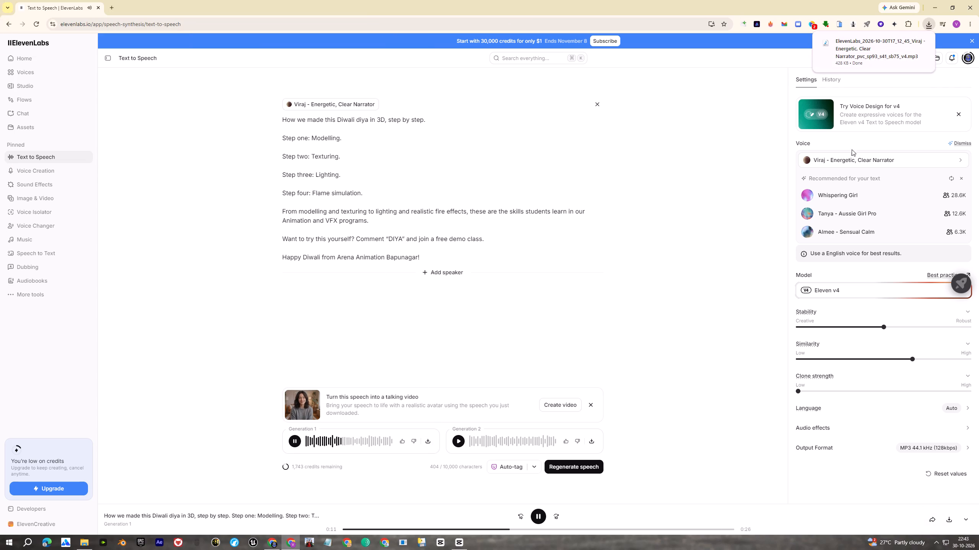
Import the downloaded ElevenLabs MP3 into the CapCut project and place it at the start of the timeline, above the music track.
click(907, 41)
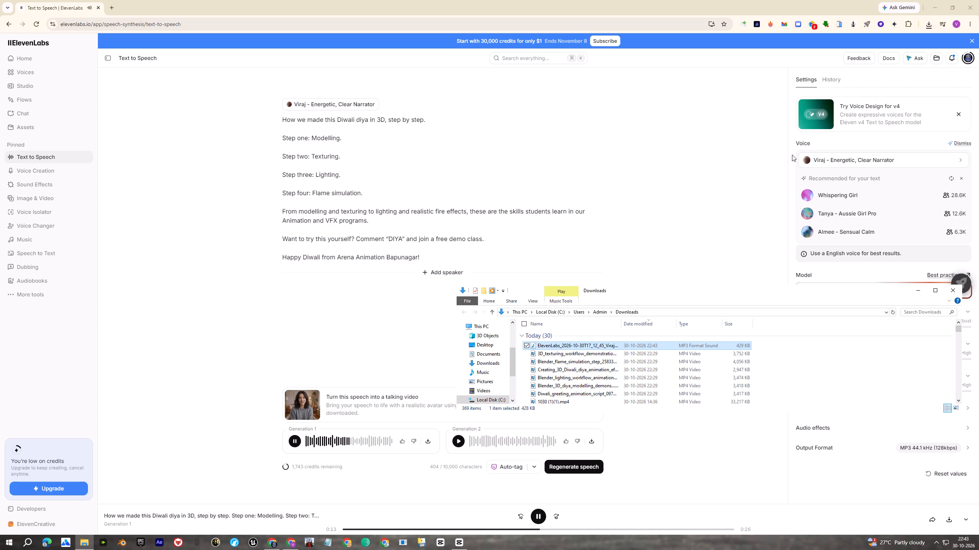
drag(565, 347, 501, 401)
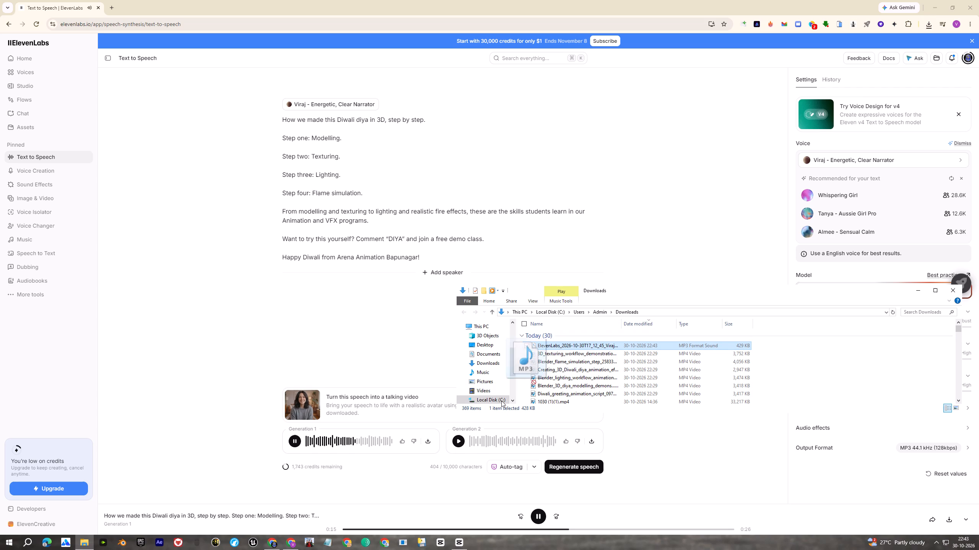
drag(501, 401, 246, 241)
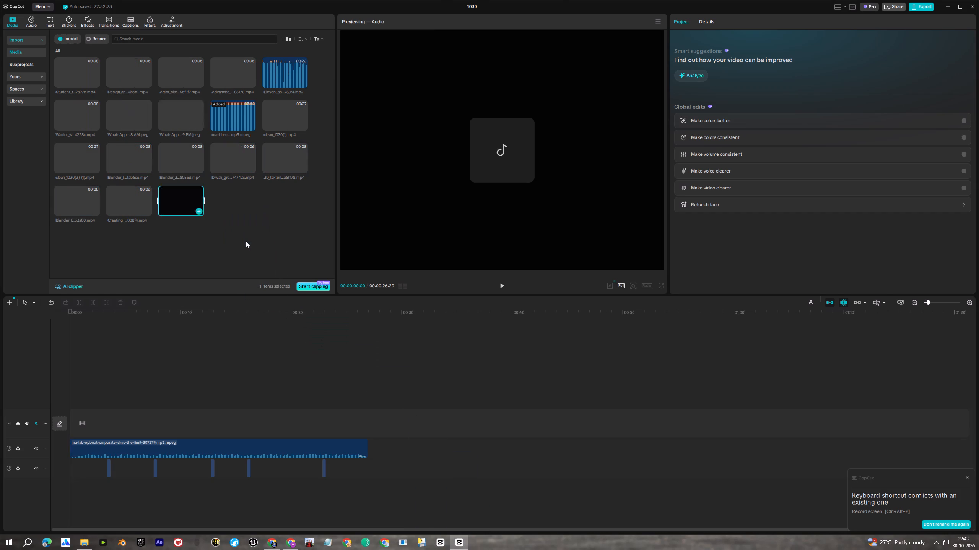
drag(177, 201, 58, 429)
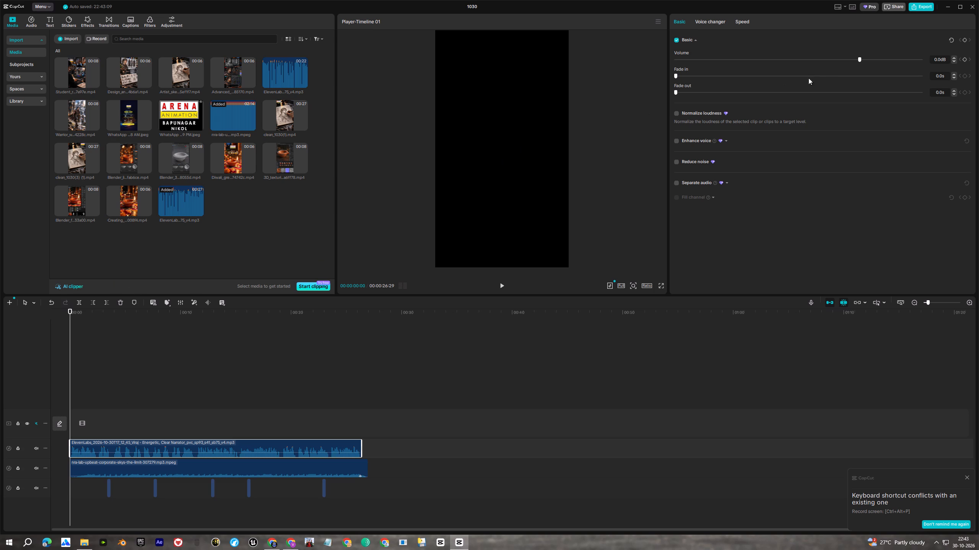
key(space)
drag(78, 313, 57, 313)
drag(57, 313, 56, 313)
Preview the diya clips in the project media and place the Creating_3D_Diwali_diya clip at the start of the main video track.
click(125, 159)
click(171, 157)
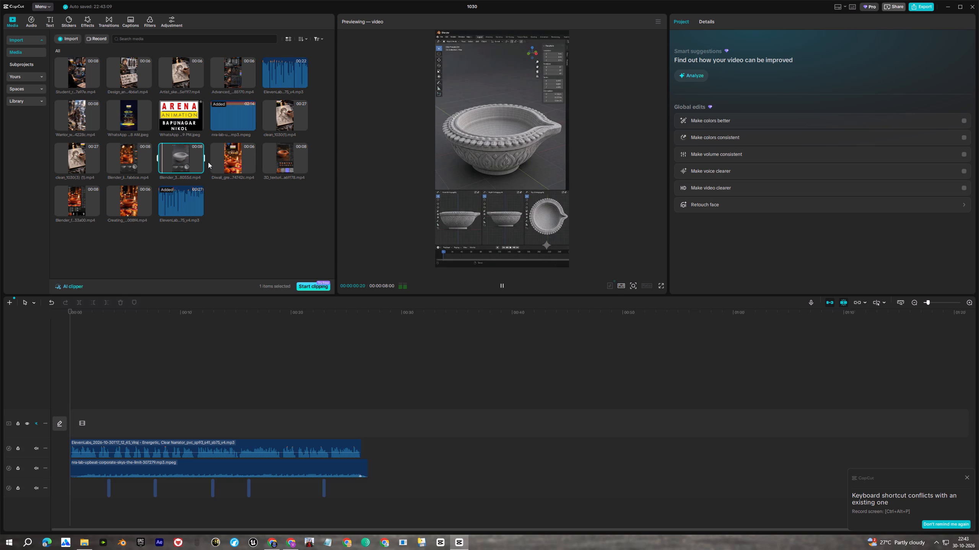
click(208, 162)
click(235, 163)
click(284, 159)
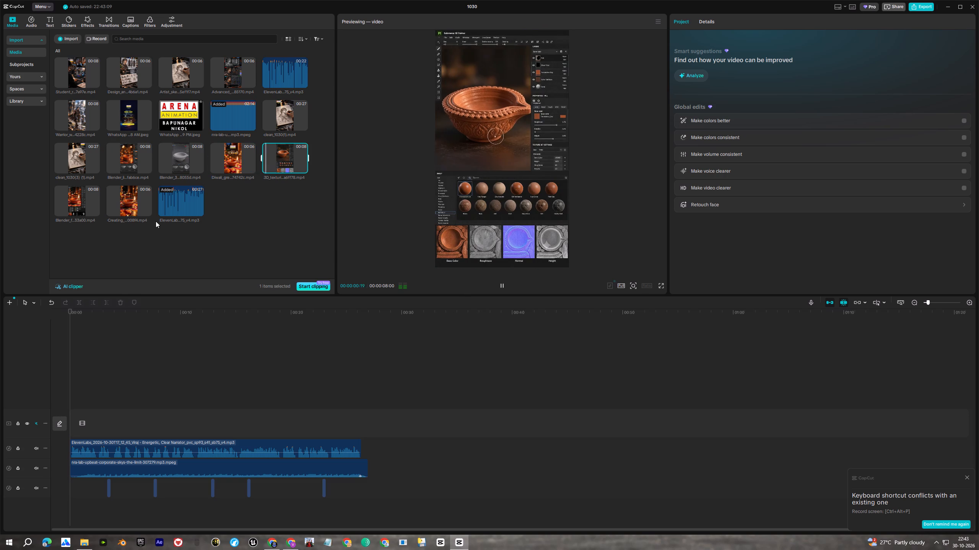
click(119, 209)
drag(131, 199, 58, 432)
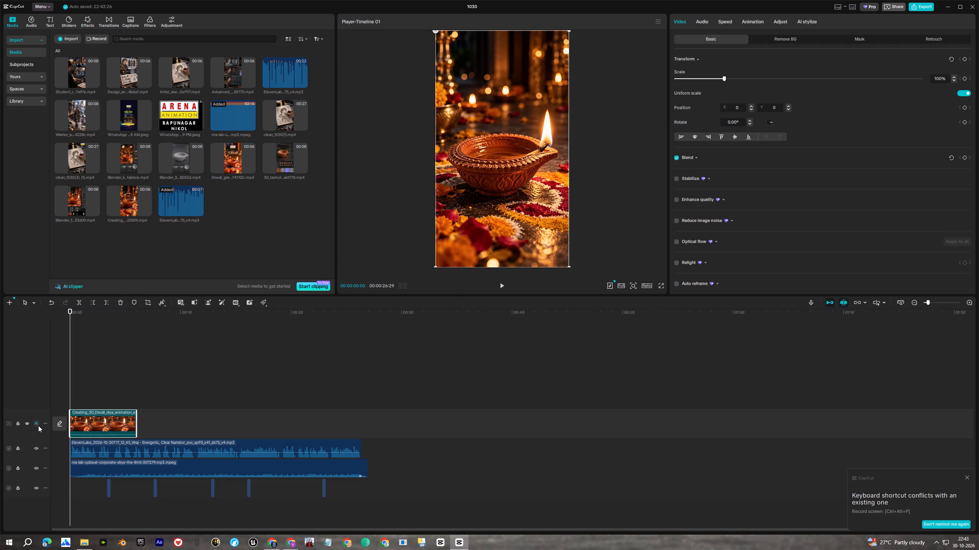
Check the opening against the voiceover and lower the background music's volume to about -26.8 dB.
key(space)
key(space)
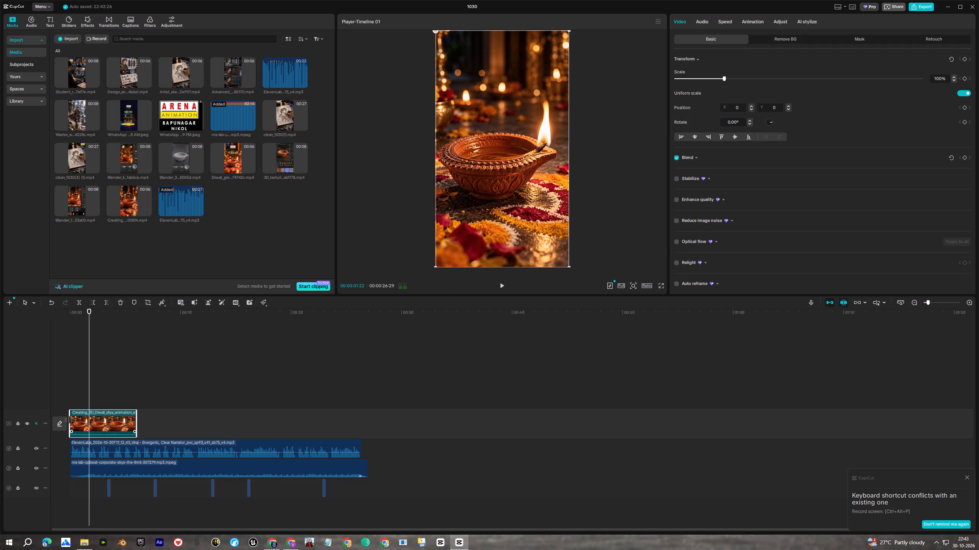
key(space)
key(space)
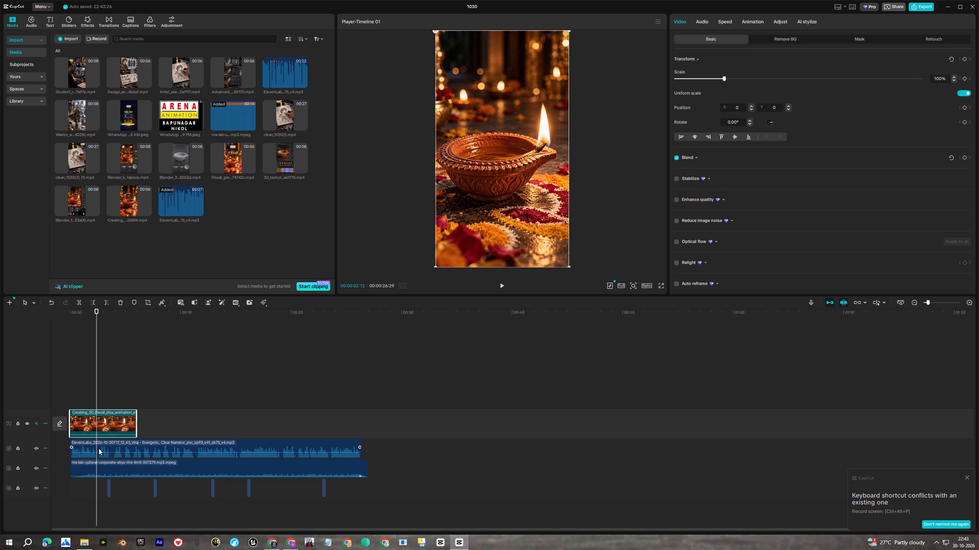
click(99, 448)
click(107, 475)
click(779, 60)
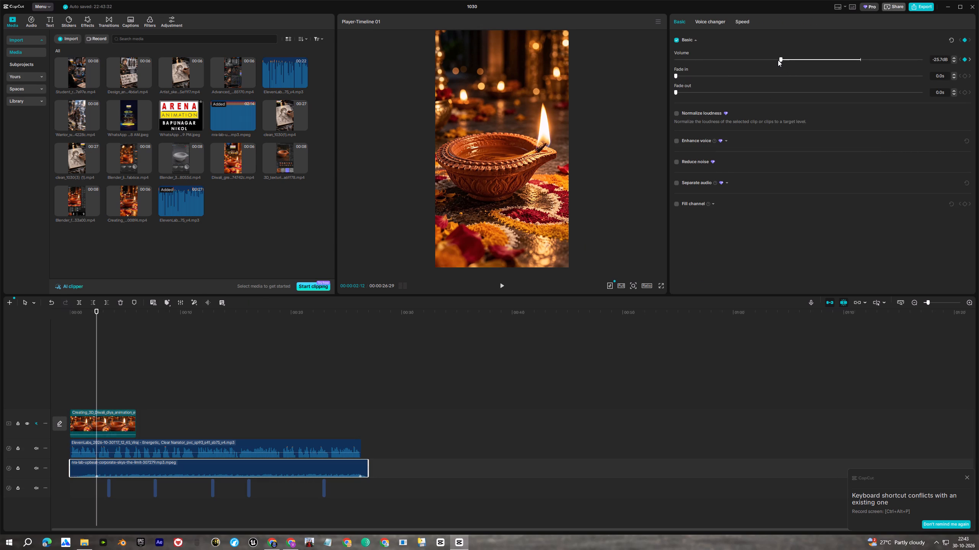
click(776, 60)
Split the opening diya clip at about 00:00:03:26, following the narration, and delete the remainder.
key(space)
key(space)
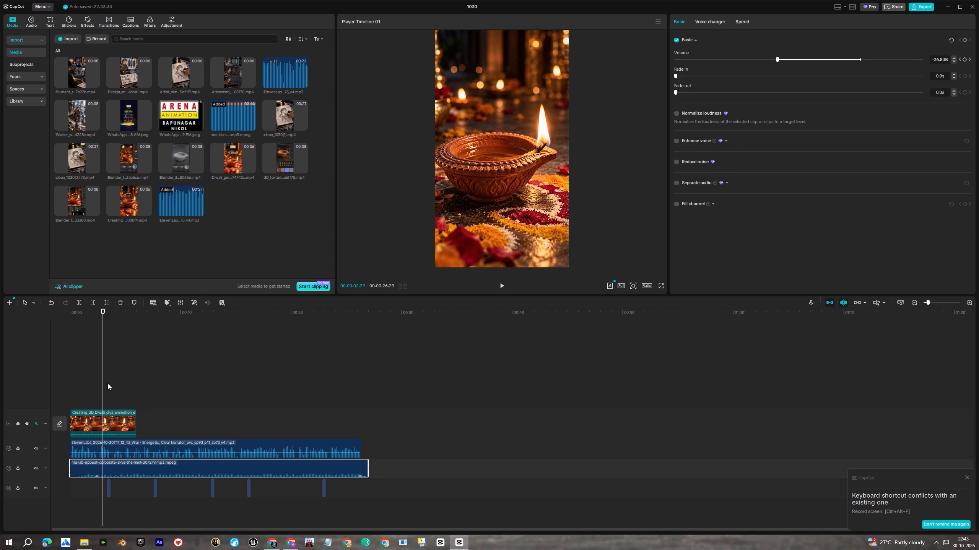
key(space)
key(space)
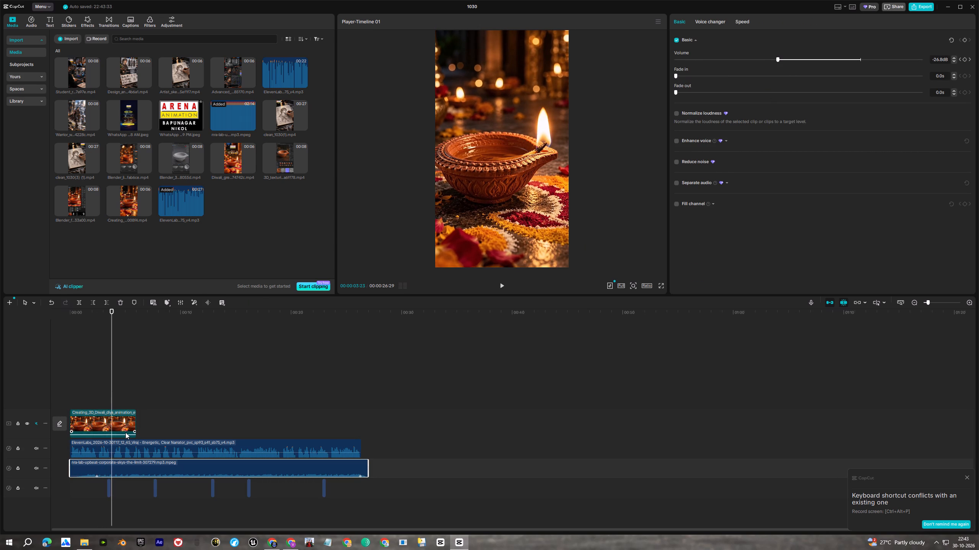
click(117, 425)
key(space)
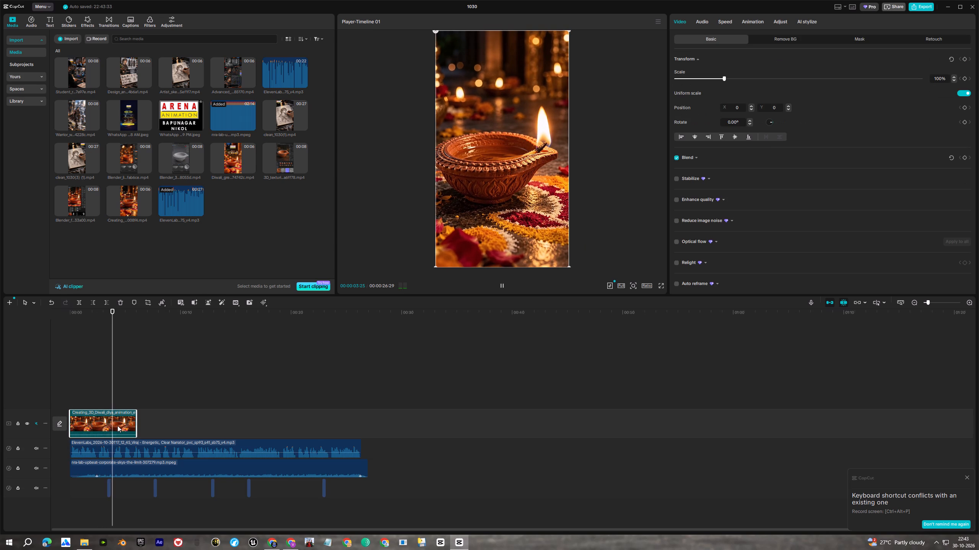
key(space)
key(ctrl+b)
key(Delete)
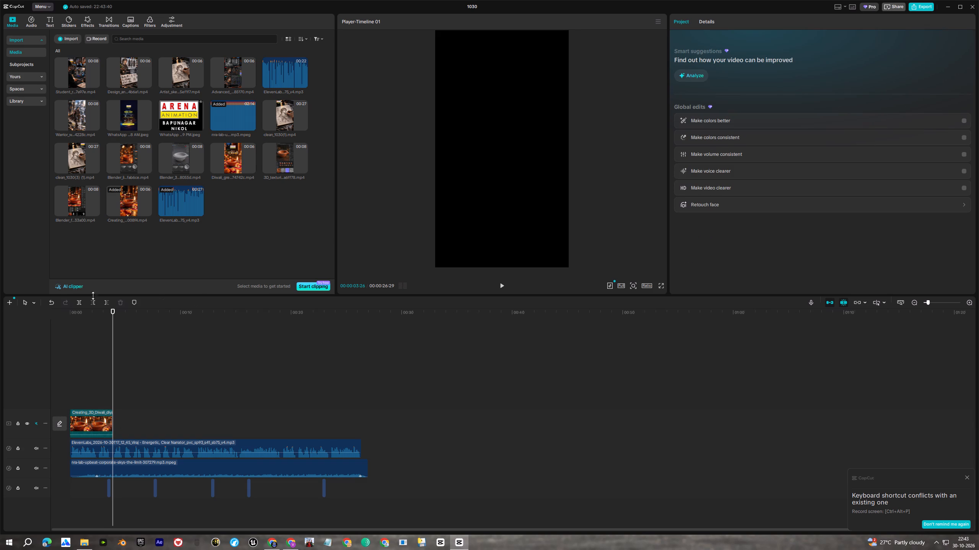
Preview the candidate clips for step one and place the Blender_3D_diya_modelling clip directly after the opening clip.
key(space)
key(space)
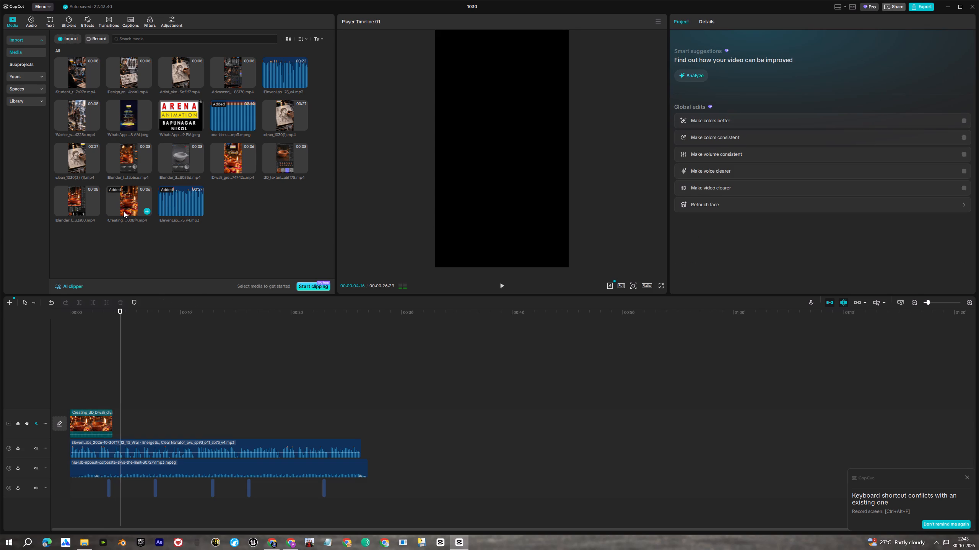
key(space)
key(space)
click(81, 195)
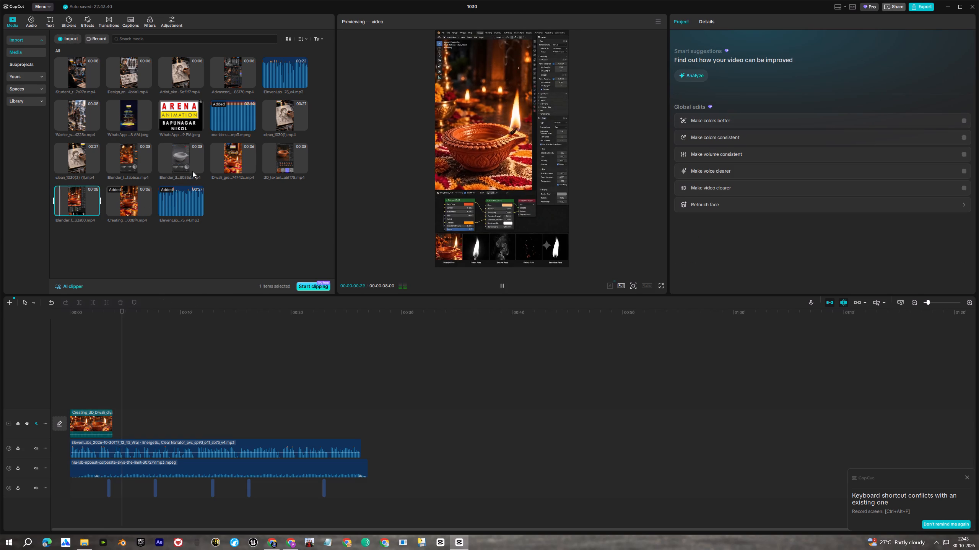
click(182, 159)
drag(182, 156, 152, 387)
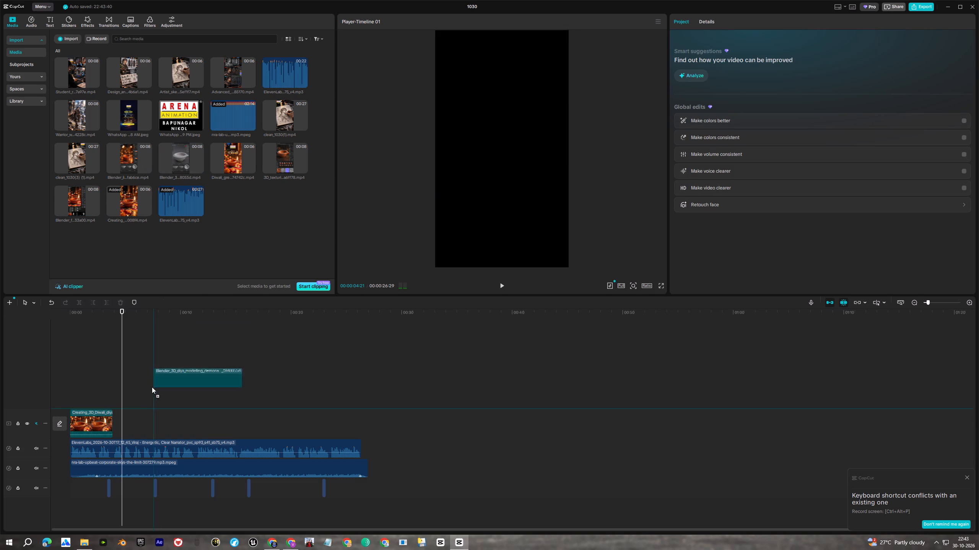
drag(152, 387, 114, 419)
Split the Blender_3D_diya_modelling clip at about 00:00:05:19, following the step-one narration.
click(101, 316)
key(space)
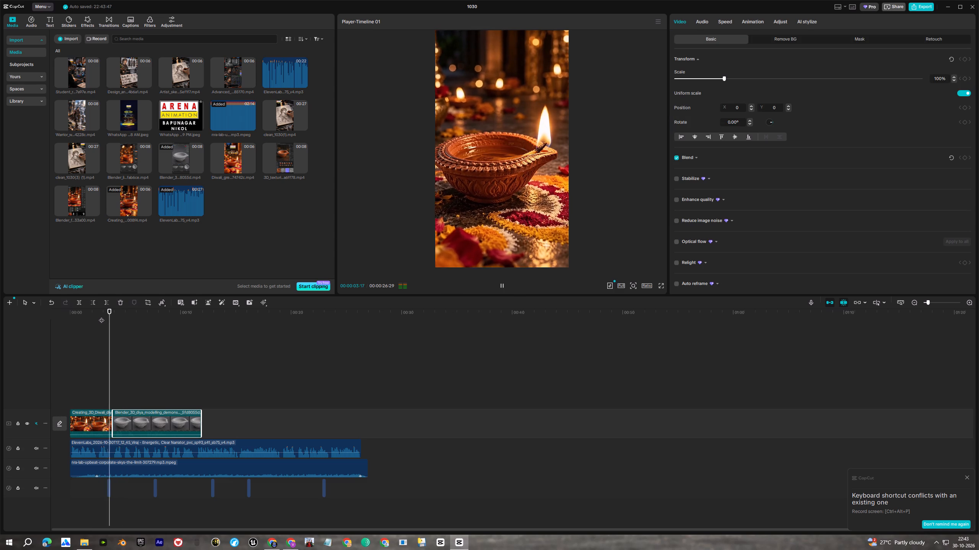
key(space)
key(space)
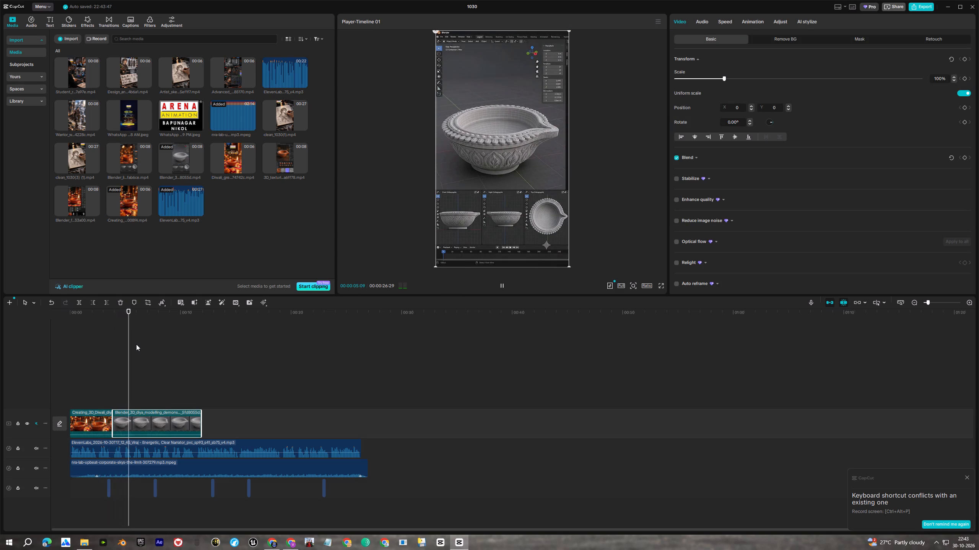
key(space)
double_click(975, 303)
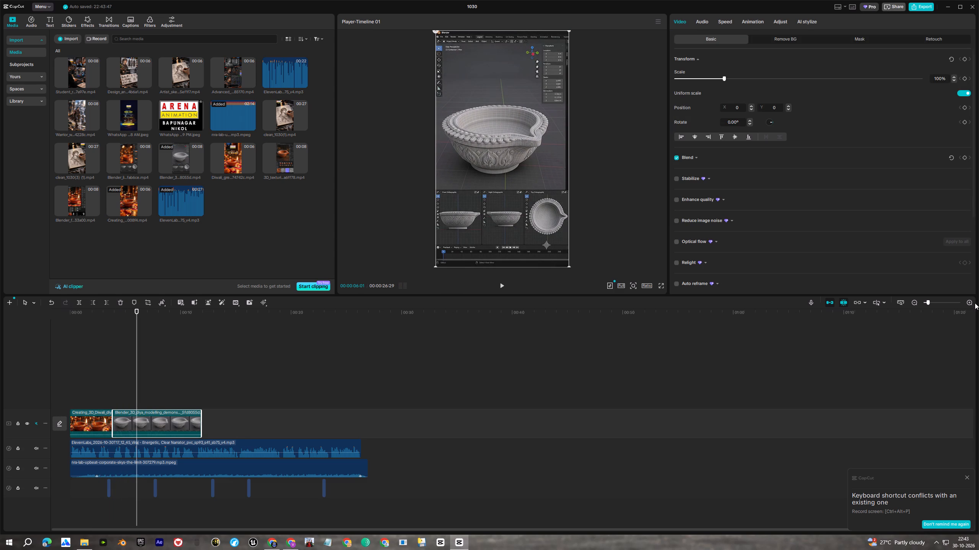
double_click(970, 303)
drag(130, 315, 103, 309)
key(space)
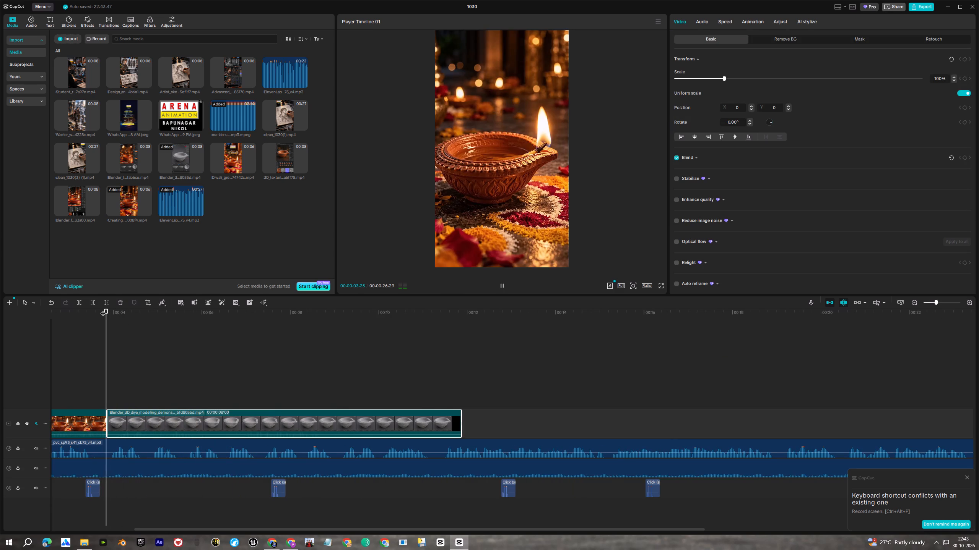
key(space)
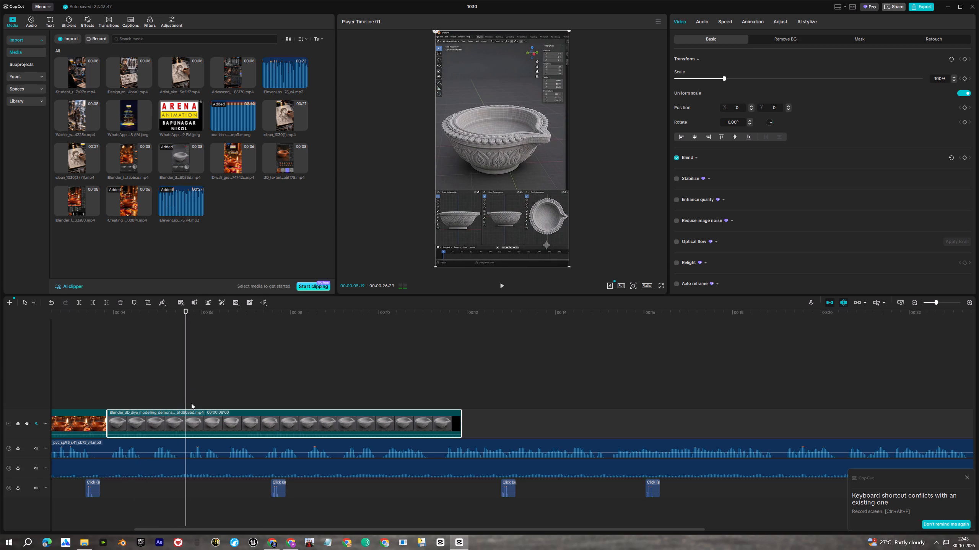
key(ctrl+b)
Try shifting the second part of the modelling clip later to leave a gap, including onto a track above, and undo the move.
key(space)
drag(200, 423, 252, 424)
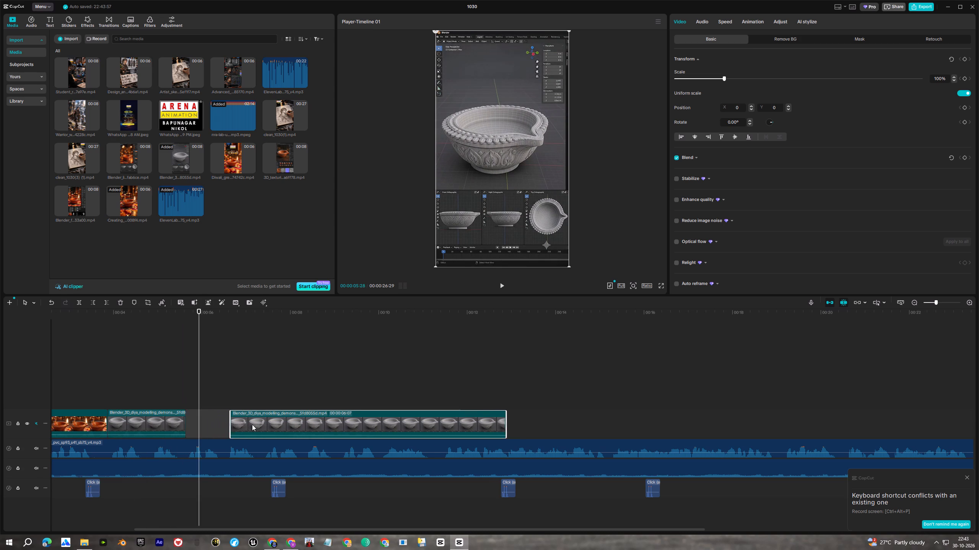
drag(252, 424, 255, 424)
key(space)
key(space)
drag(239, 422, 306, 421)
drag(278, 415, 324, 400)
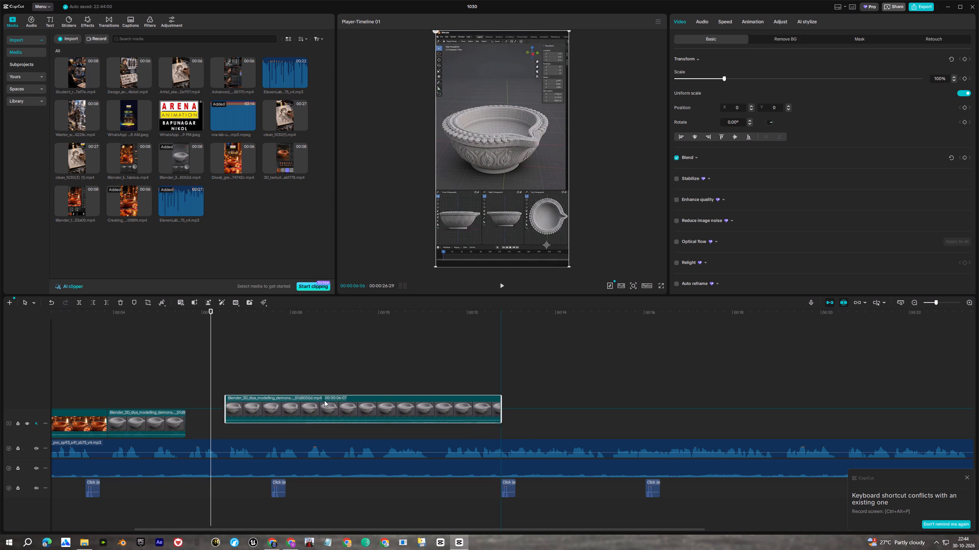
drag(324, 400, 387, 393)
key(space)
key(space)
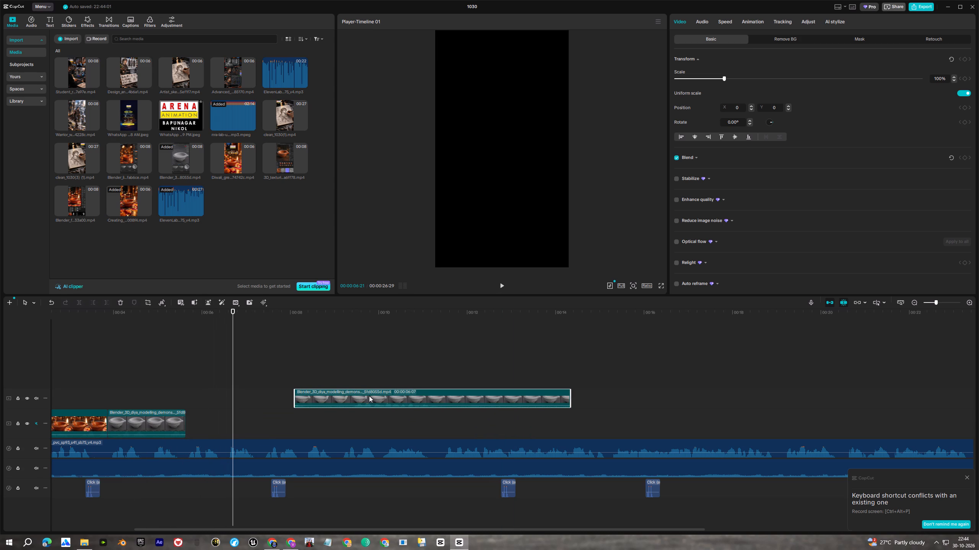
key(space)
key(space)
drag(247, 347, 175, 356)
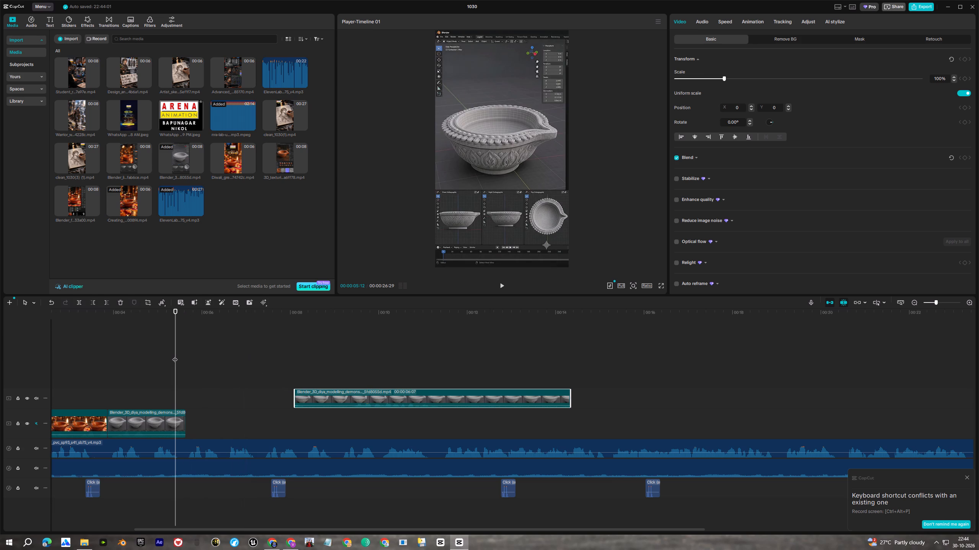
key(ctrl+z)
Split the ElevenLabs voiceover at the pause at about 00:00:05:17.
key(space)
key(space)
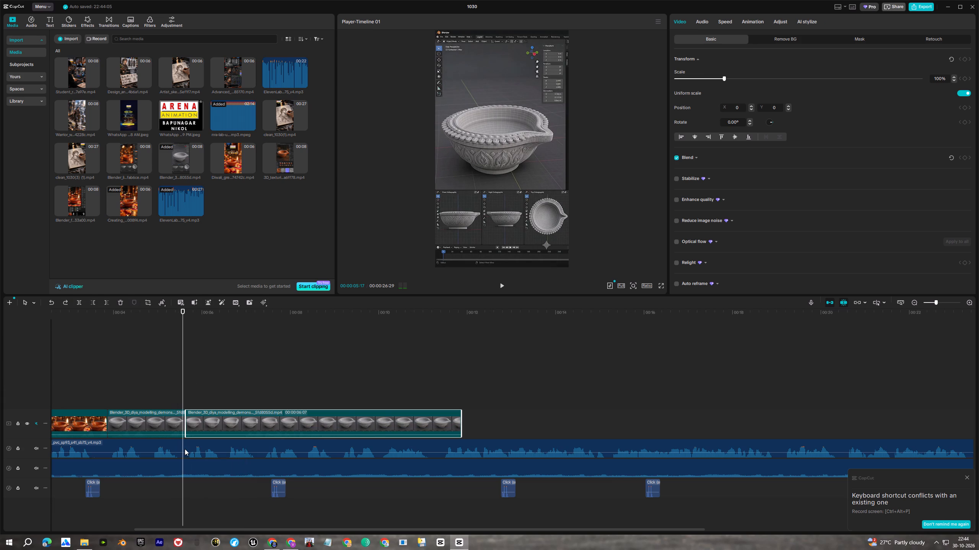
click(187, 451)
key(ctrl+b)
Shift the rest of the voiceover later so it starts at about 00:00:08:02, checking the pause by playback.
key(space)
key(space)
drag(198, 446, 251, 446)
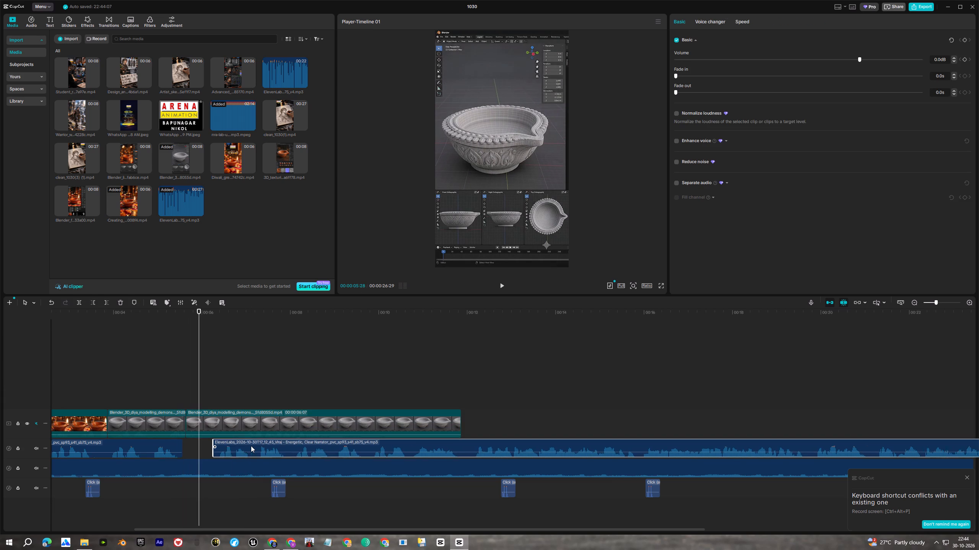
drag(251, 446, 262, 446)
key(space)
key(space)
drag(262, 446, 293, 446)
key(space)
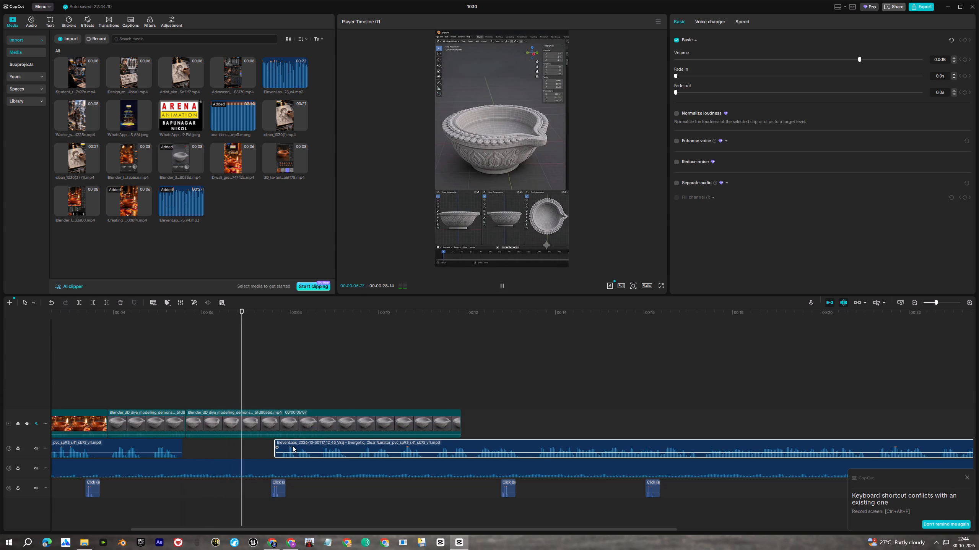
drag(293, 446, 311, 446)
key(space)
key(space)
key(space)
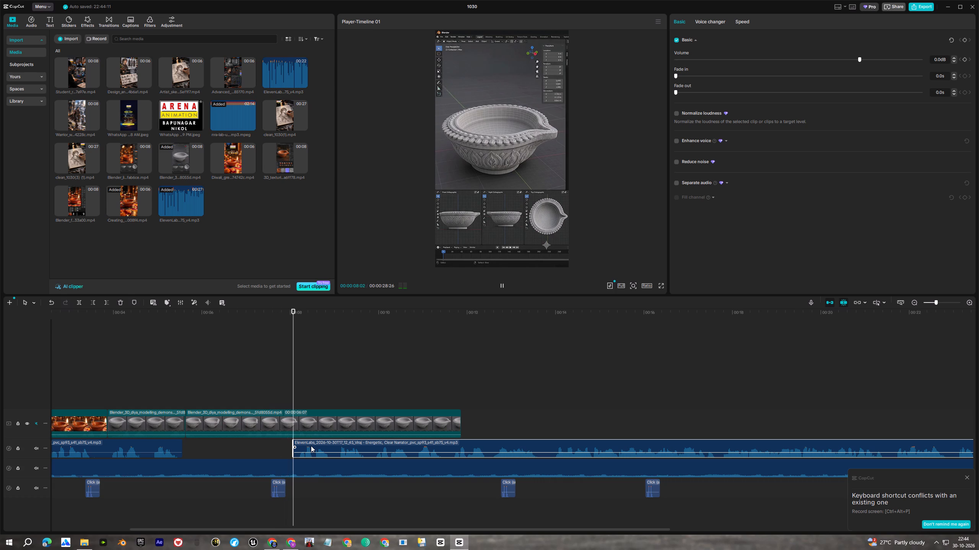
key(space)
Split the second part of the modelling clip at about 00:00:08:05 and delete the remainder.
click(306, 413)
drag(310, 402, 307, 402)
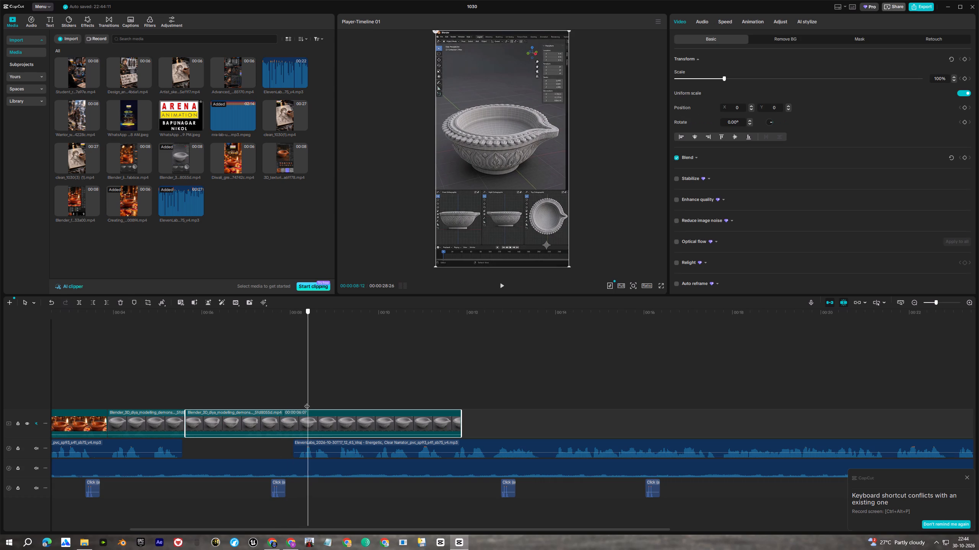
drag(307, 402, 298, 402)
key(ctrl+b)
key(Delete)
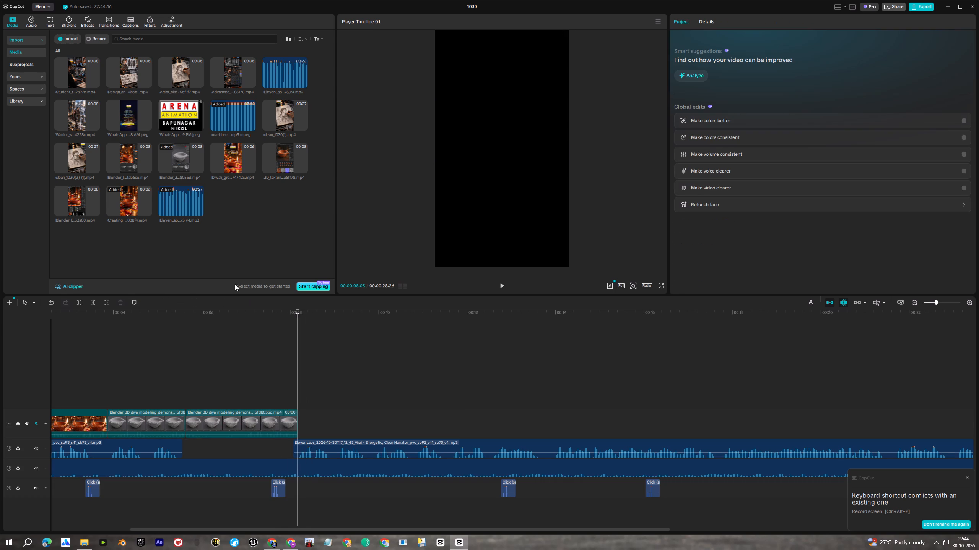
Preview the candidate clips for step two and place the 3D_texturing_workflow_demonstration clip directly after the modelling clip.
click(234, 163)
click(142, 156)
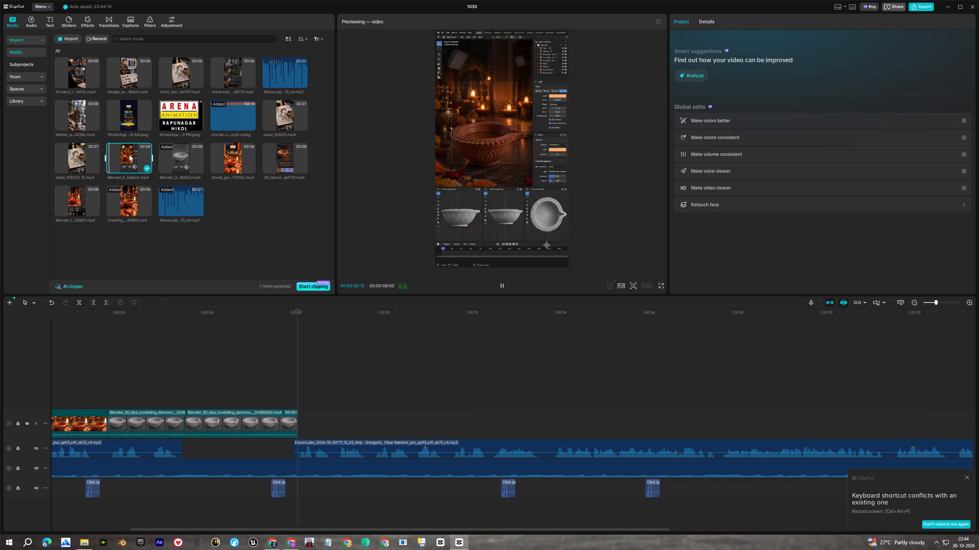
click(269, 154)
drag(275, 158, 307, 419)
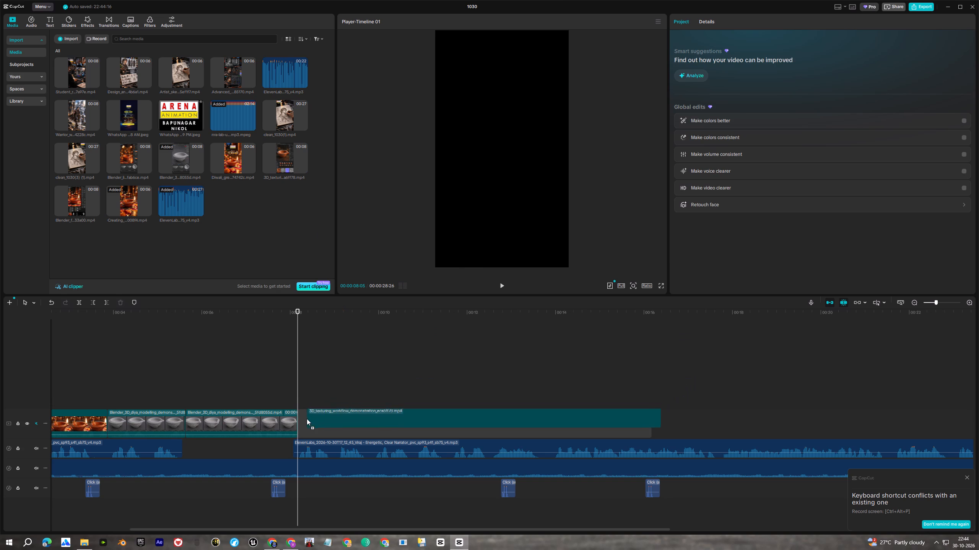
drag(307, 419, 306, 420)
Play the texturing section and split the voiceover at about 00:00:09:23, where its narration pauses.
click(269, 322)
key(space)
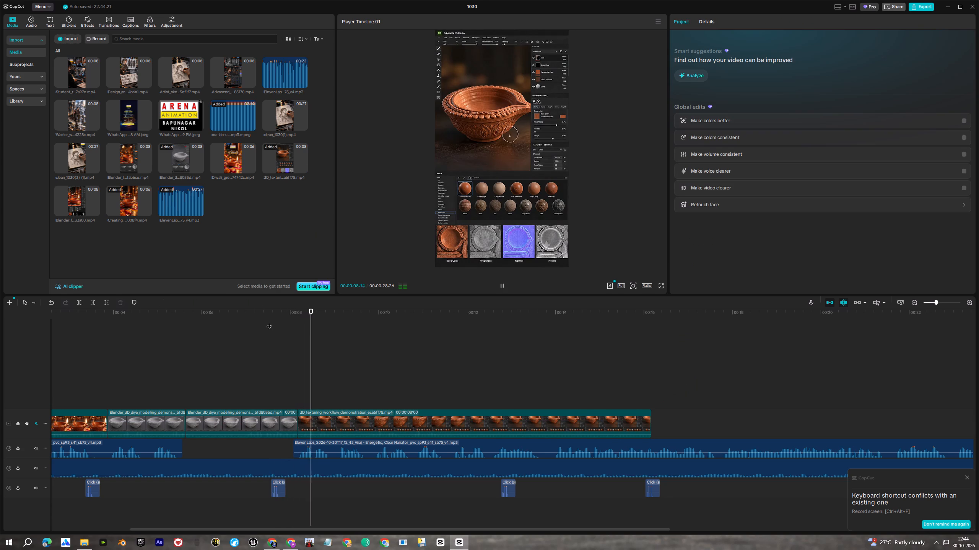
key(space)
click(384, 451)
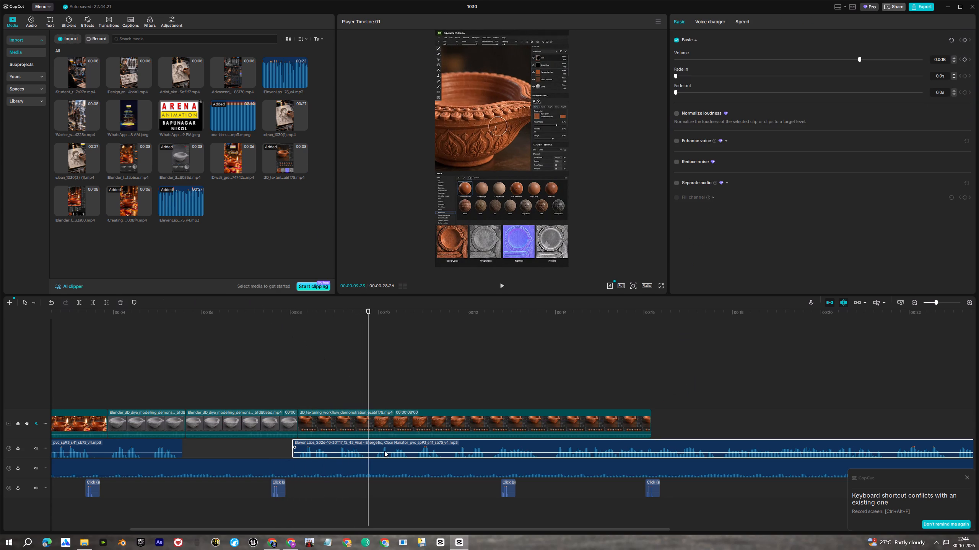
key(ctrl+b)
Shift the rest of the voiceover later so it starts just after 00:00:12, keeping its volume at 0.0 dB.
drag(403, 452, 439, 447)
key(ctrl+z)
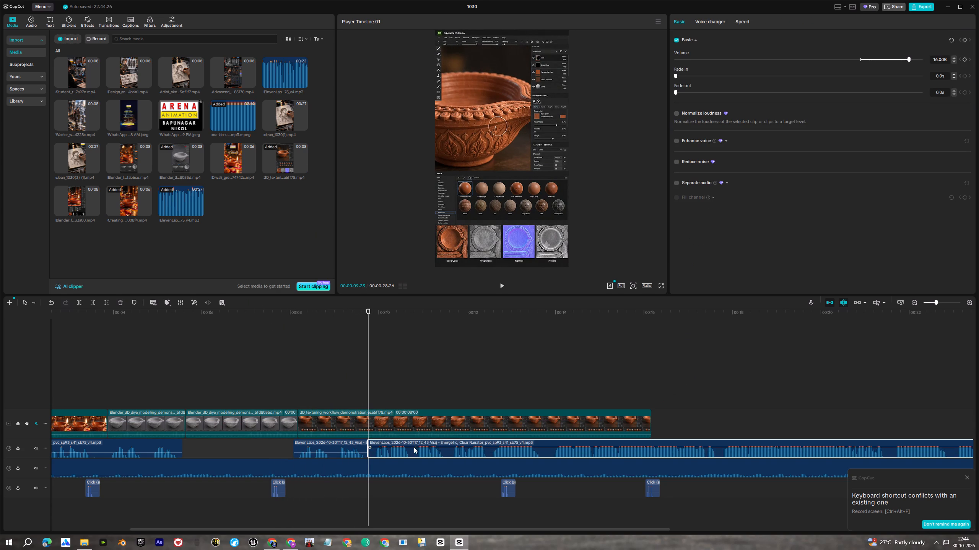
drag(414, 447, 520, 448)
key(space)
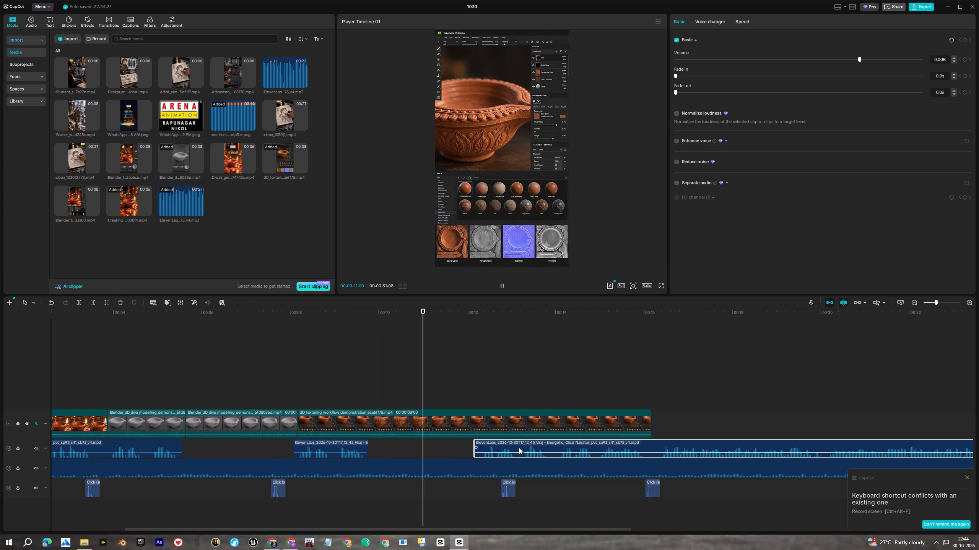
key(space)
key(space)
key(space)
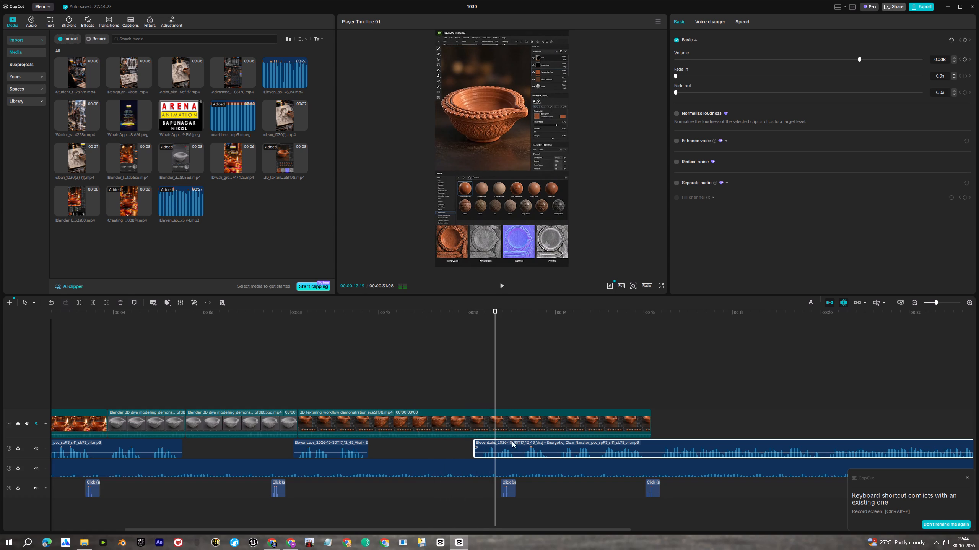
Split the texturing clip at about 00:00:12:10 and delete the remainder.
click(498, 390)
drag(495, 390, 487, 390)
drag(488, 387, 481, 388)
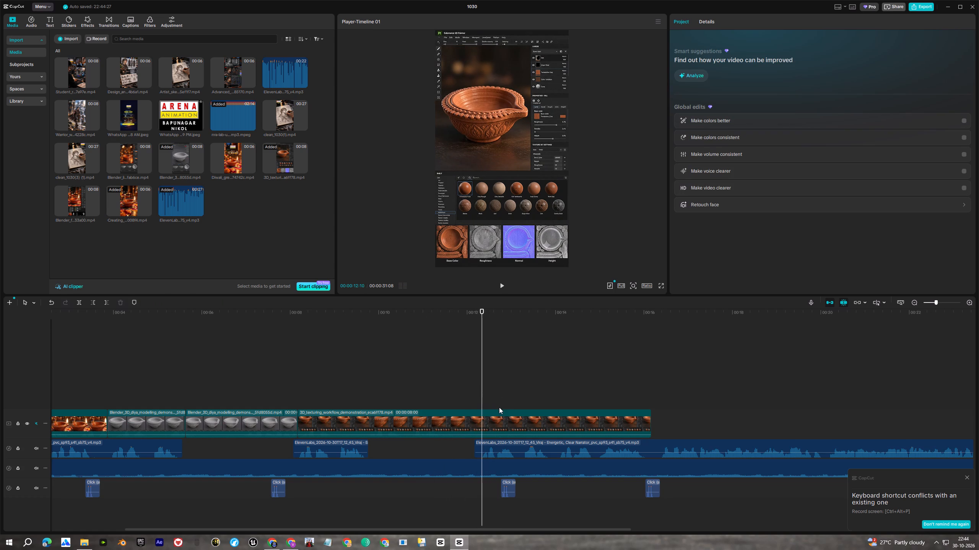
click(501, 414)
key(ctrl+b)
key(Delete)
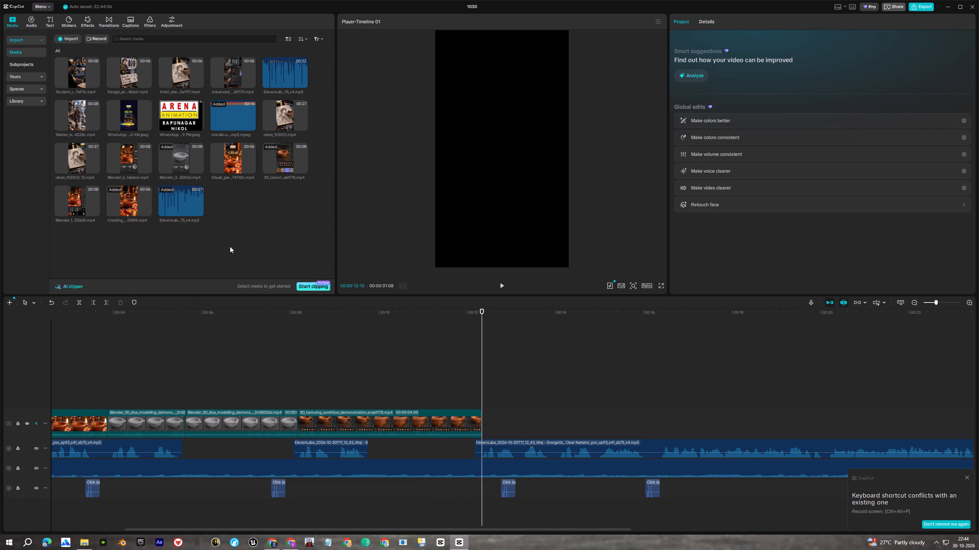
Place the Blender_lighting_workflow_animation clip directly after the texturing clip on the main track.
click(128, 159)
drag(128, 159, 486, 392)
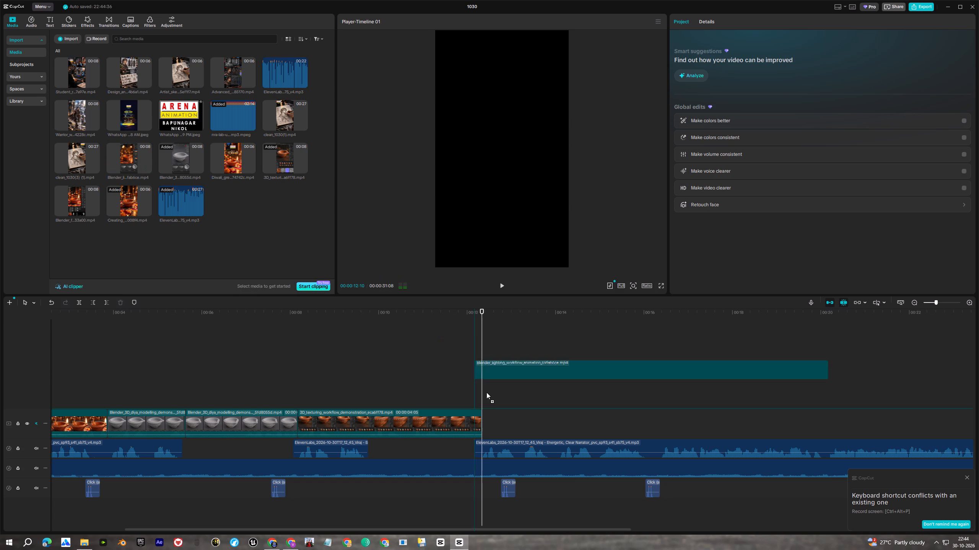
drag(486, 392, 485, 414)
Play the lighting section and split both the lighting clip and the voiceover at about 00:00:13:29.
click(454, 302)
double_click(467, 307)
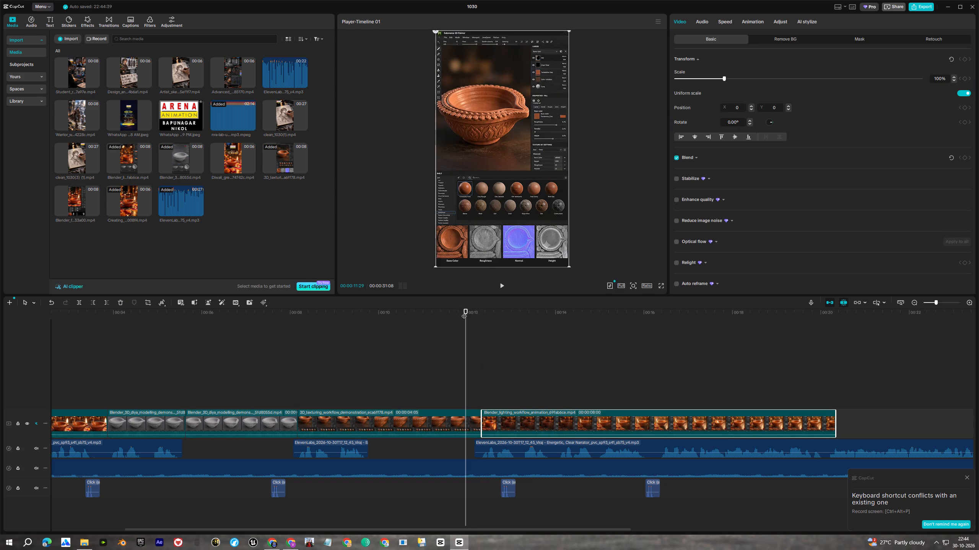
key(space)
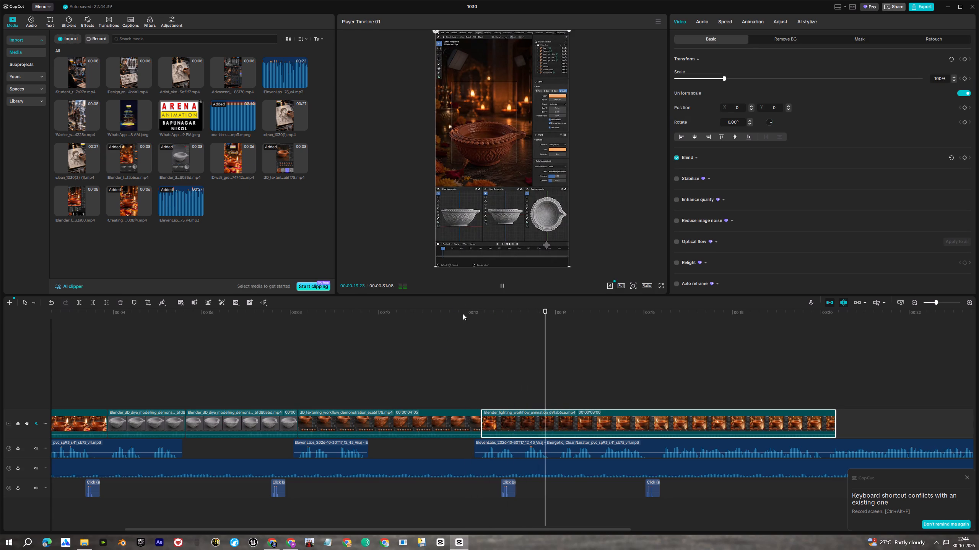
key(space)
drag(588, 375, 554, 388)
key(ctrl+b)
ctrl+click(565, 445)
key(ctrl+b)
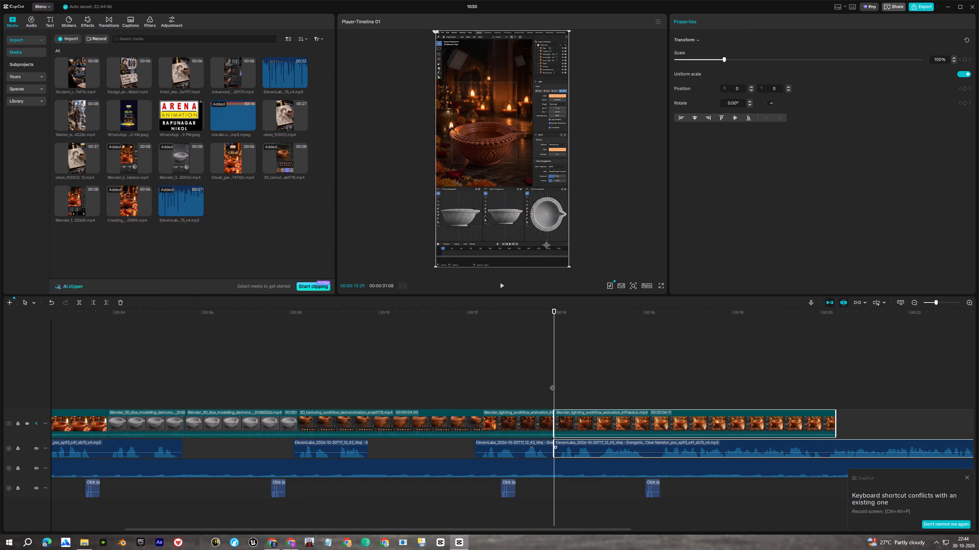
Shift only the voiceover's last part later so it starts just after 00:00:16, and check the pause by playback.
drag(588, 445, 666, 446)
key(ctrl+z)
click(638, 444)
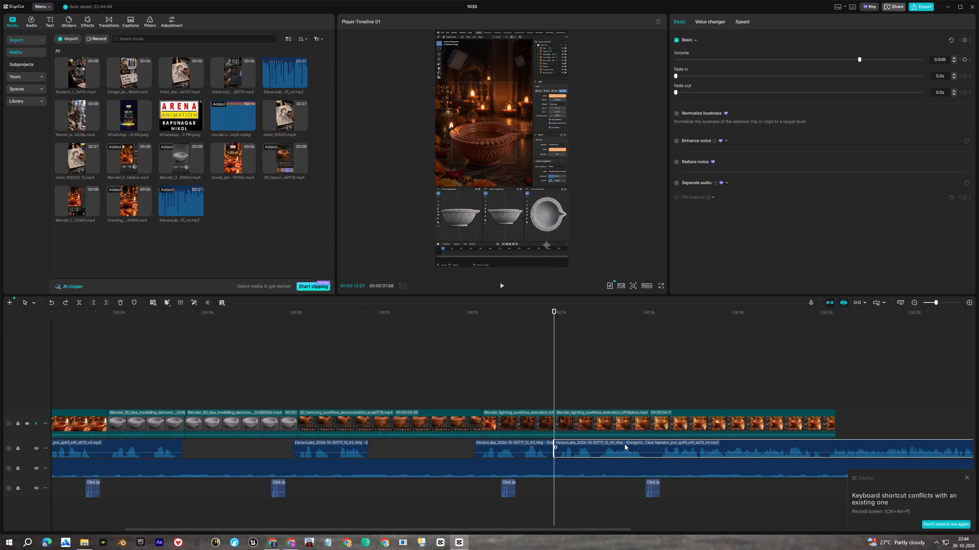
drag(620, 443, 725, 441)
key(space)
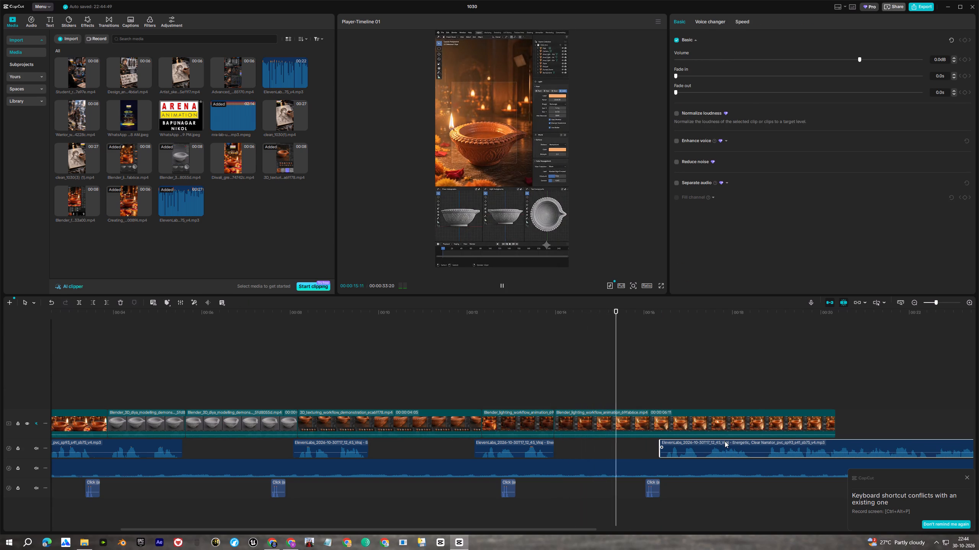
key(space)
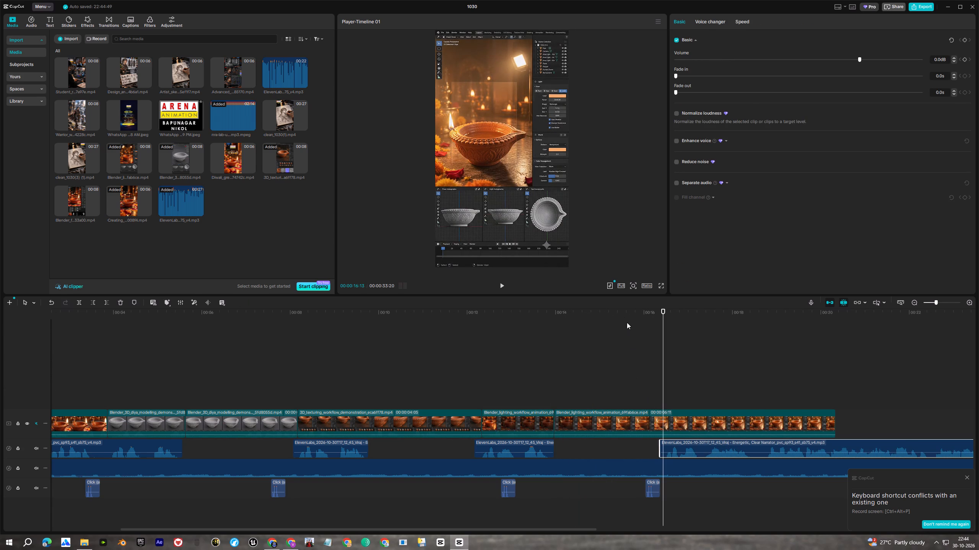
Split the lighting clip's second part at about 00:00:14:29 and delete the one-second piece before the cut, closing the gap.
drag(621, 314, 587, 319)
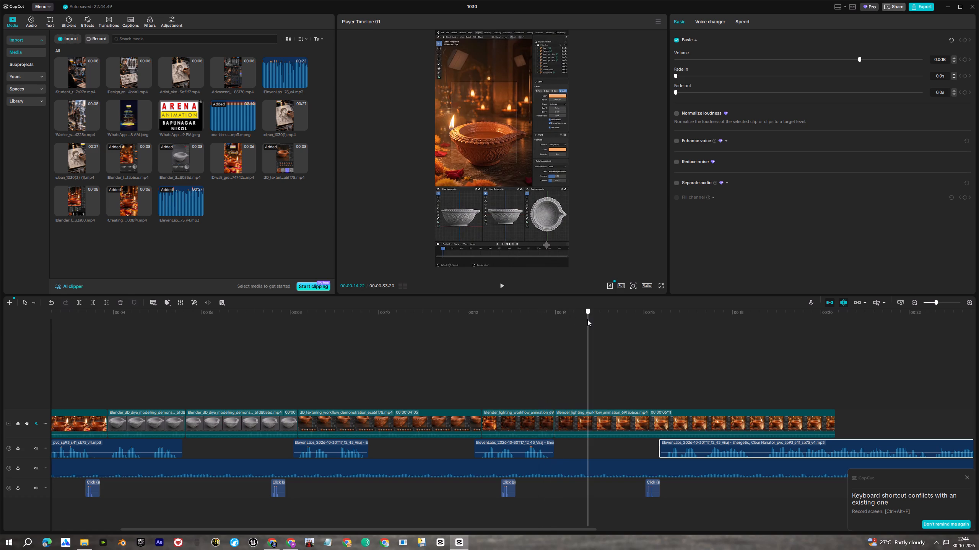
drag(587, 319, 598, 323)
click(625, 425)
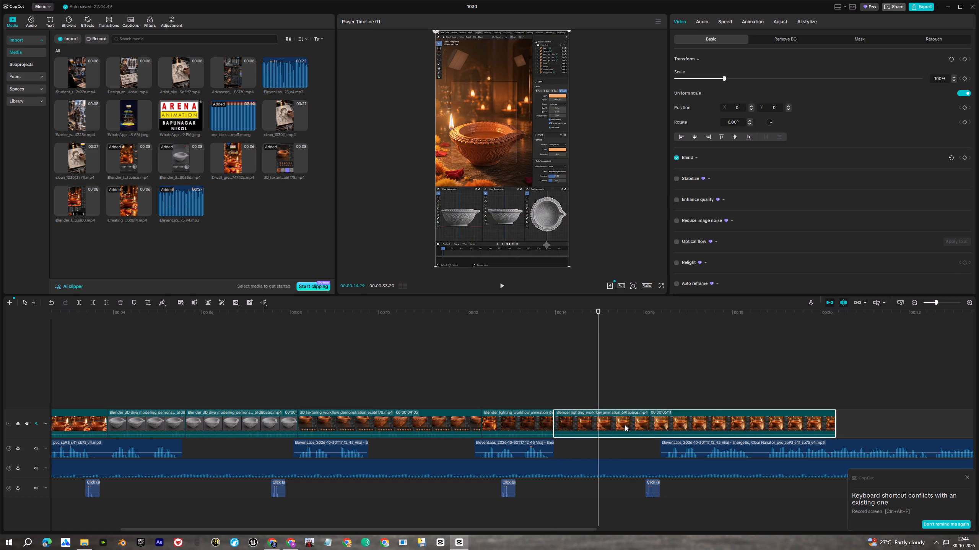
key(ctrl+b)
click(593, 424)
key(Delete)
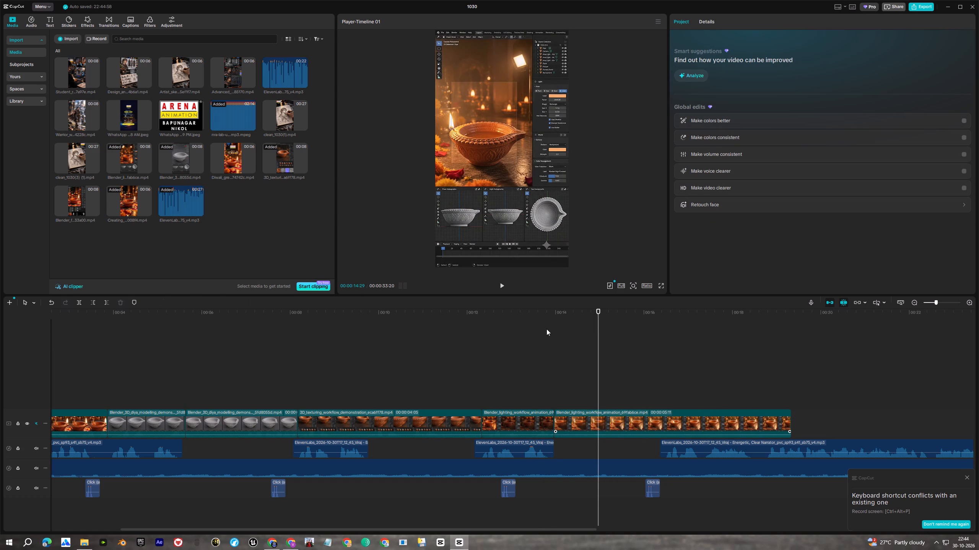
Play the lighting section and shift the voiceover's last part later so it starts at about 00:00:17:13.
click(530, 310)
key(space)
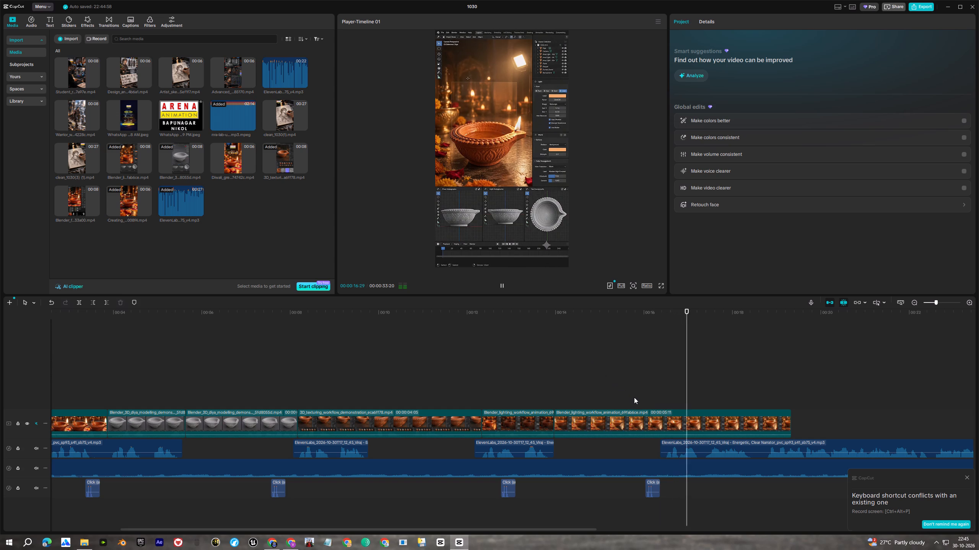
key(space)
drag(691, 447, 716, 447)
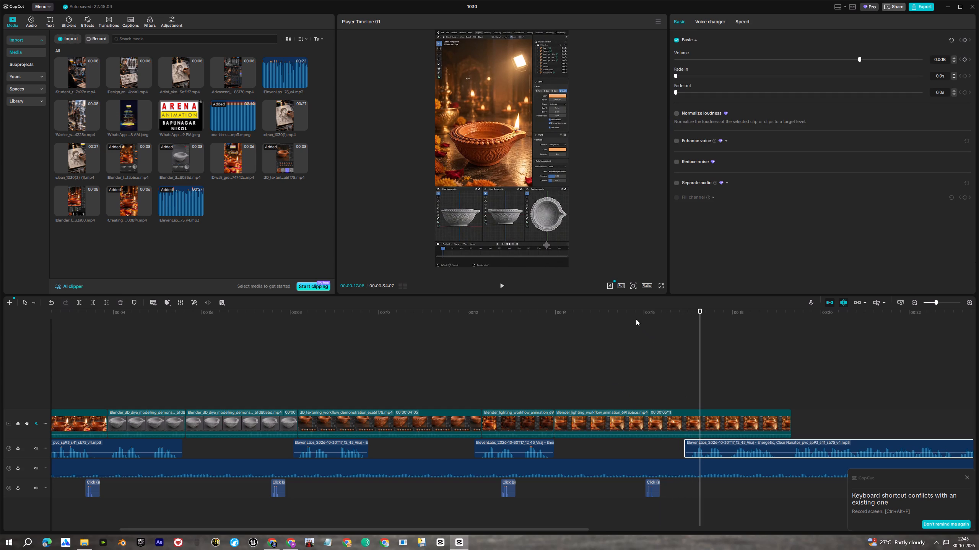
click(636, 319)
key(space)
key(space)
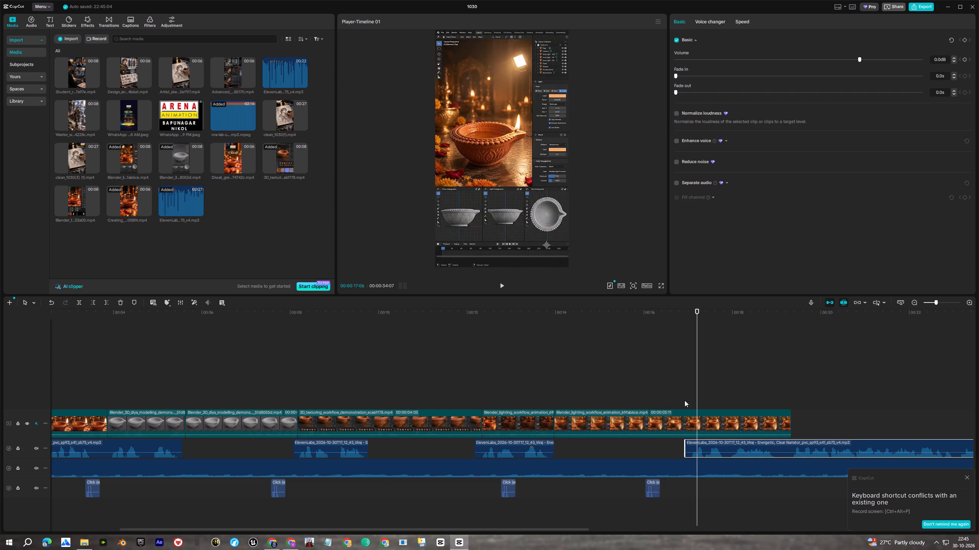
key(space)
key(space)
click(702, 417)
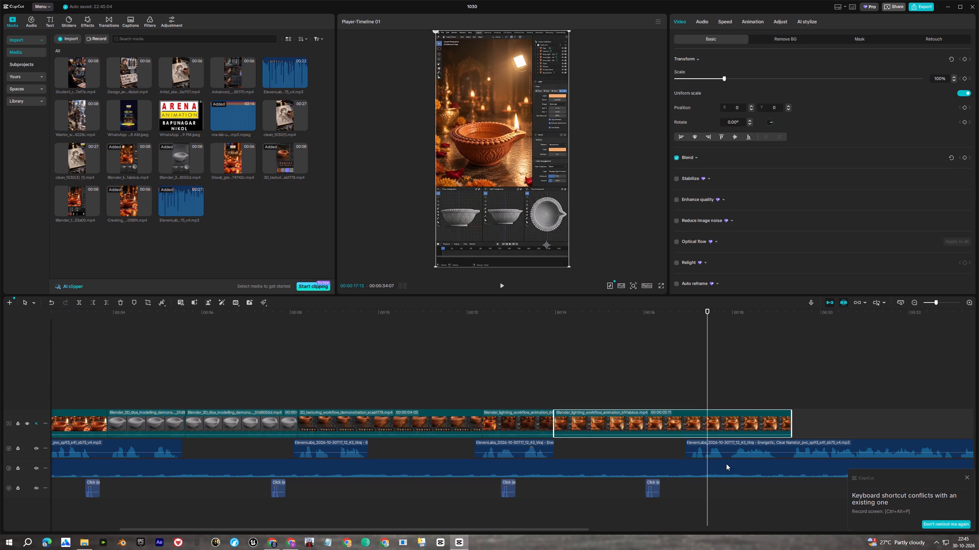
drag(709, 451, 729, 451)
Split the lighting clip at 00:00:17:13, where the voiceover's last part starts, and delete the remainder after the cut.
click(709, 434)
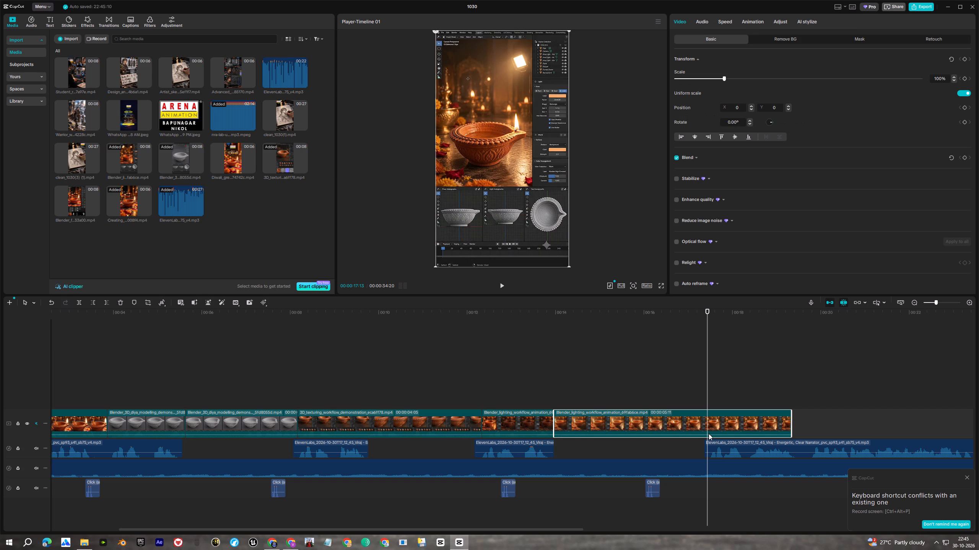
key(ctrl+b)
key(Delete)
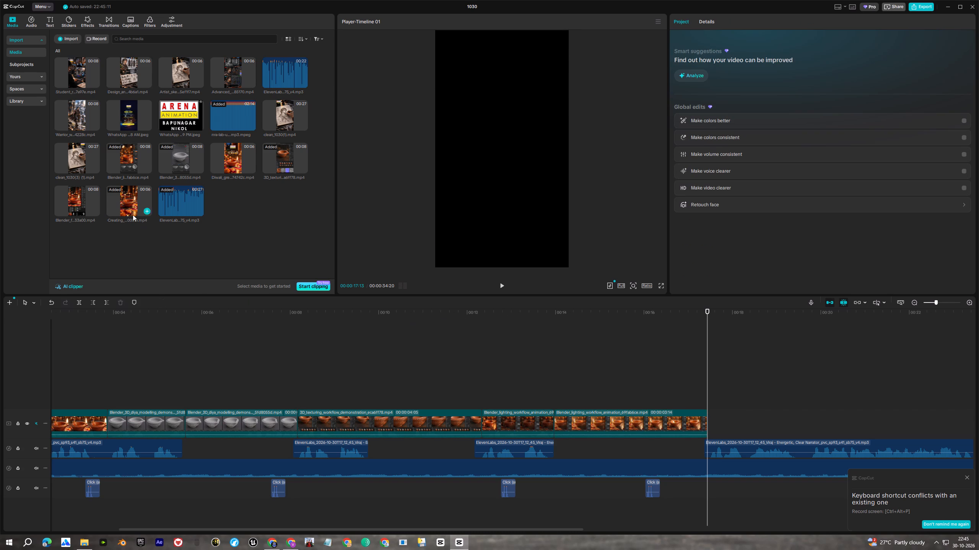
Preview the Diwali greeting clip, and place the Blender_flame_simulation_step clip directly after the lighting clip on the main track.
click(232, 165)
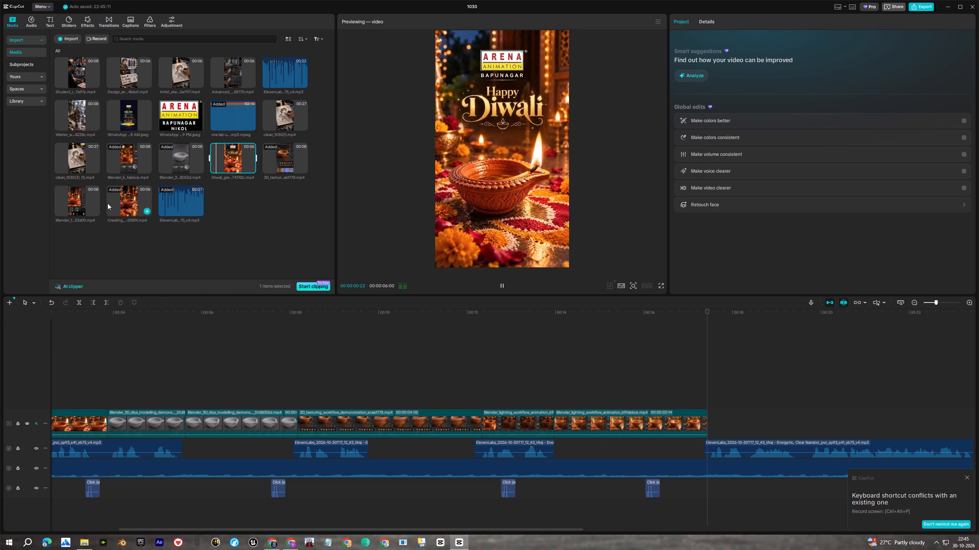
click(79, 199)
drag(70, 198, 719, 418)
Play the flame section and split both the flame clip and the voiceover at about 00:00:19:18.
key(space)
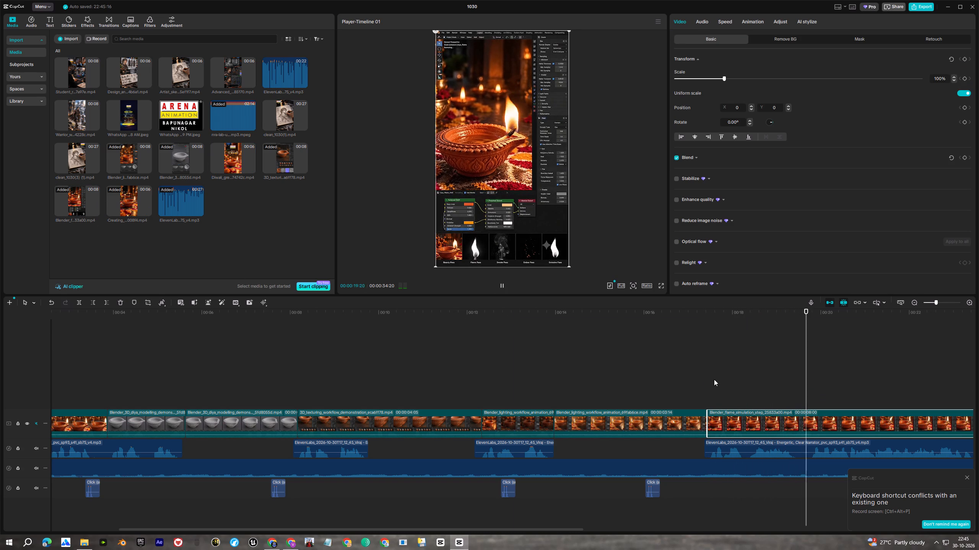
key(space)
drag(820, 319, 804, 331)
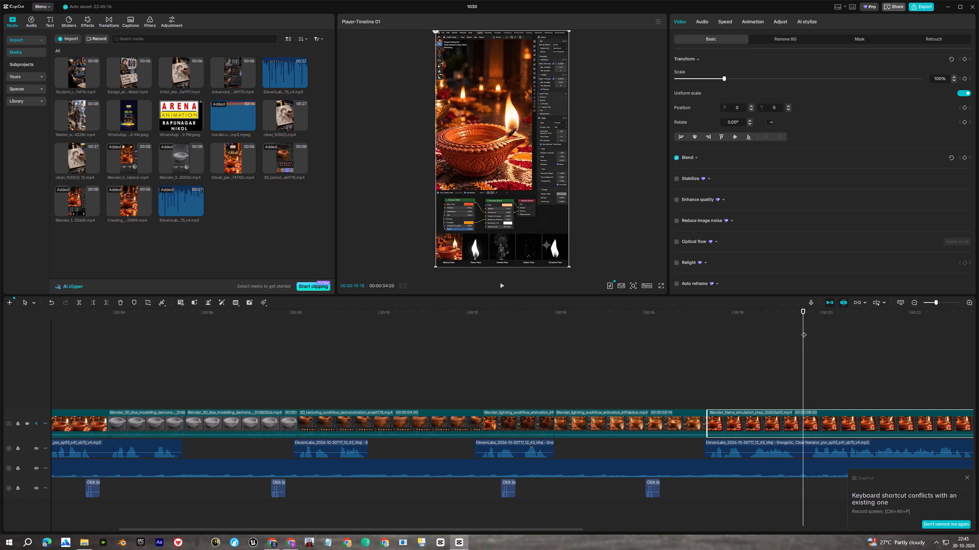
ctrl+click(807, 450)
key(ctrl+b)
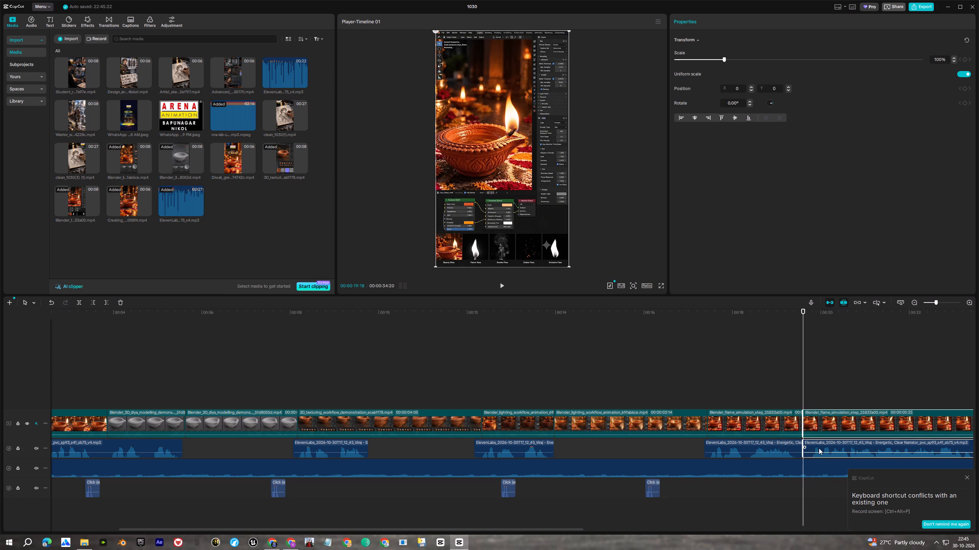
Shift only the voiceover's last part later so it starts at about 00:00:22:11, checking the pause by playback.
click(819, 448)
drag(815, 448, 891, 448)
key(space)
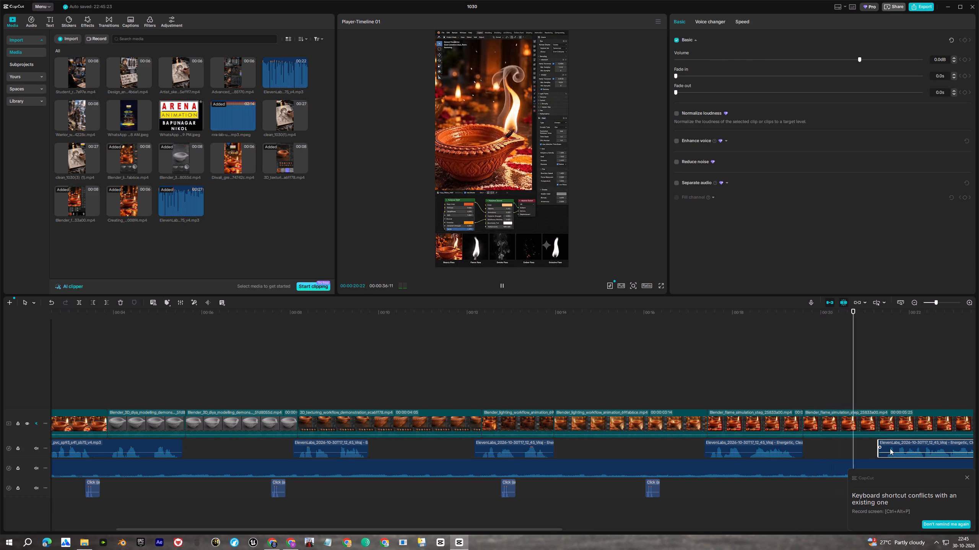
key(space)
drag(894, 448, 928, 448)
key(space)
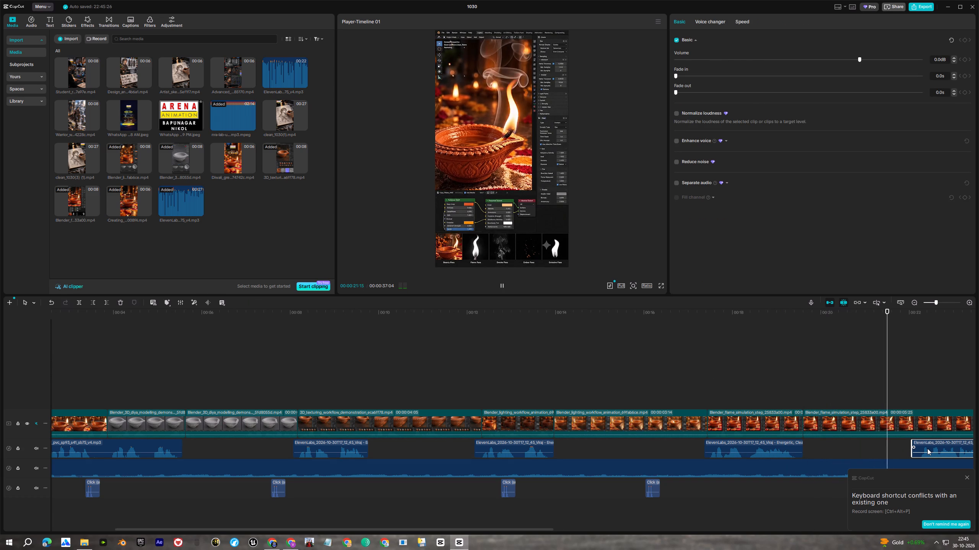
key(space)
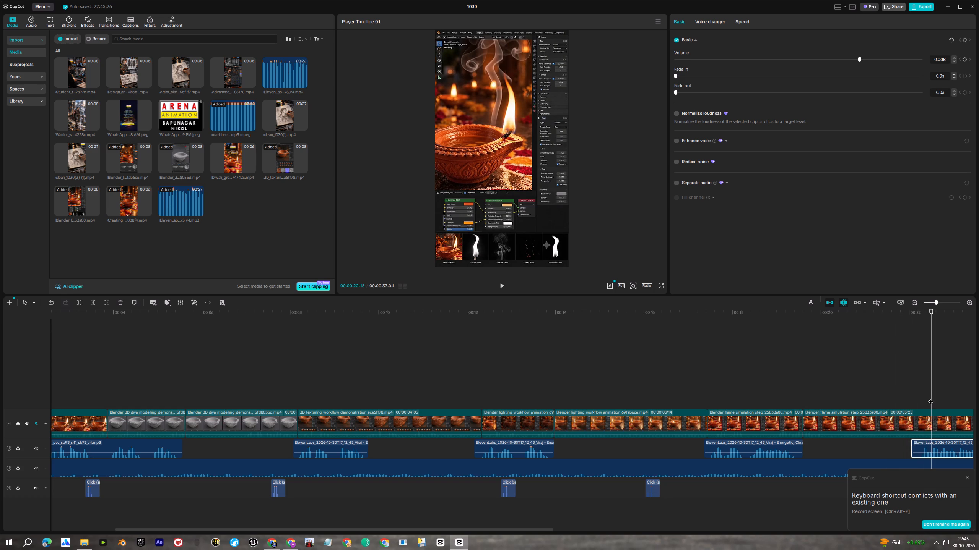
drag(930, 398, 897, 396)
drag(923, 443, 936, 445)
key(space)
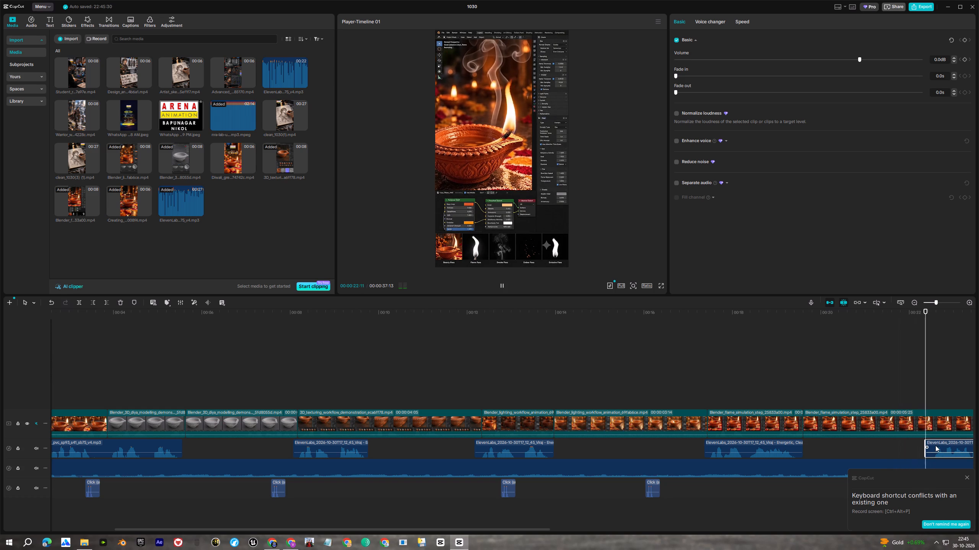
key(space)
Split the flame clip's second part at about 00:00:22:16 and delete the remainder after the cut.
click(940, 422)
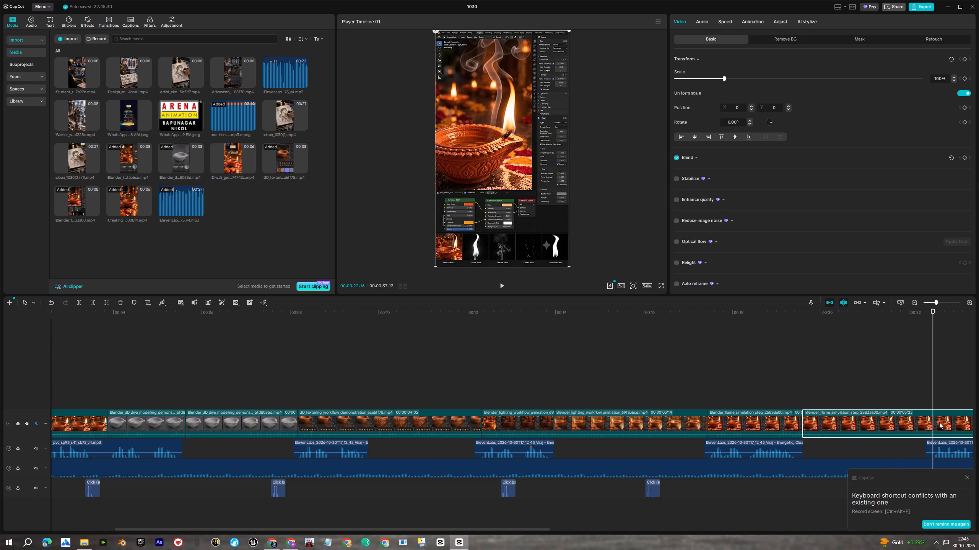
key(ctrl+b)
key(Delete)
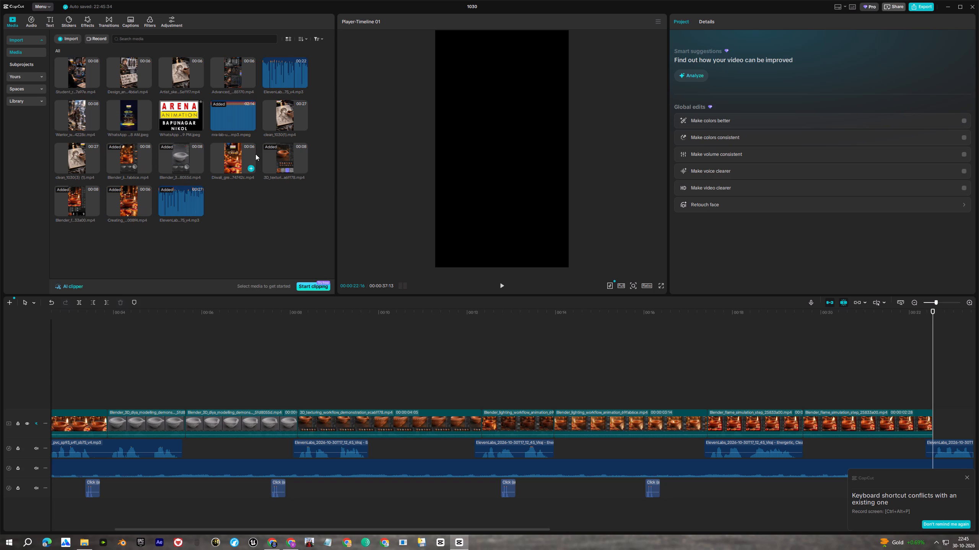
Place the Diwali_greeting_animation clip directly after the flame clip and play it through against the closing voiceover.
drag(235, 159, 932, 417)
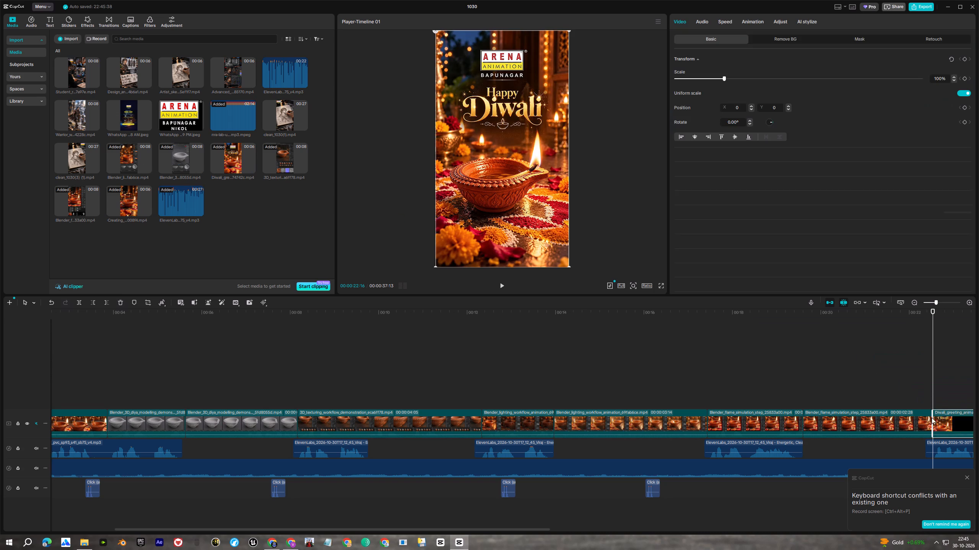
click(911, 324)
key(space)
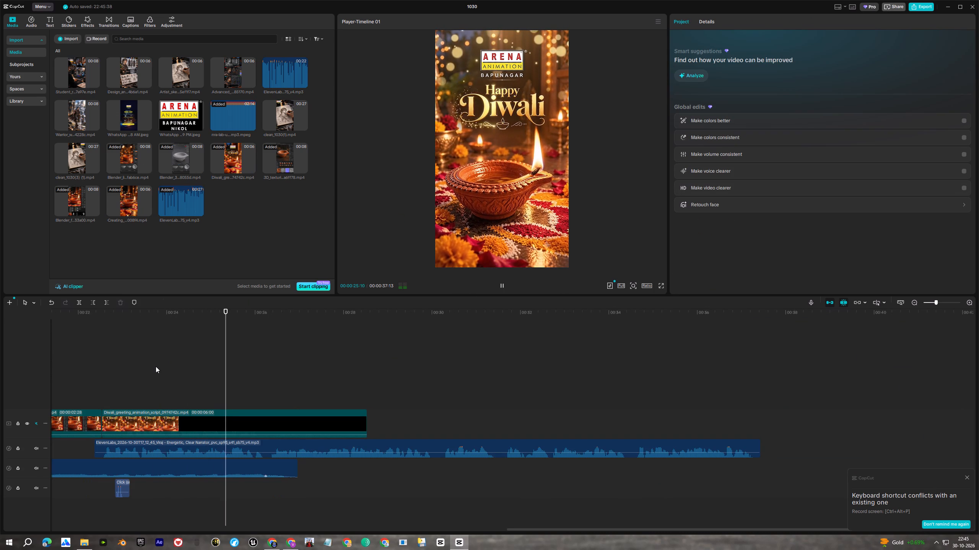
key(space)
key(space)
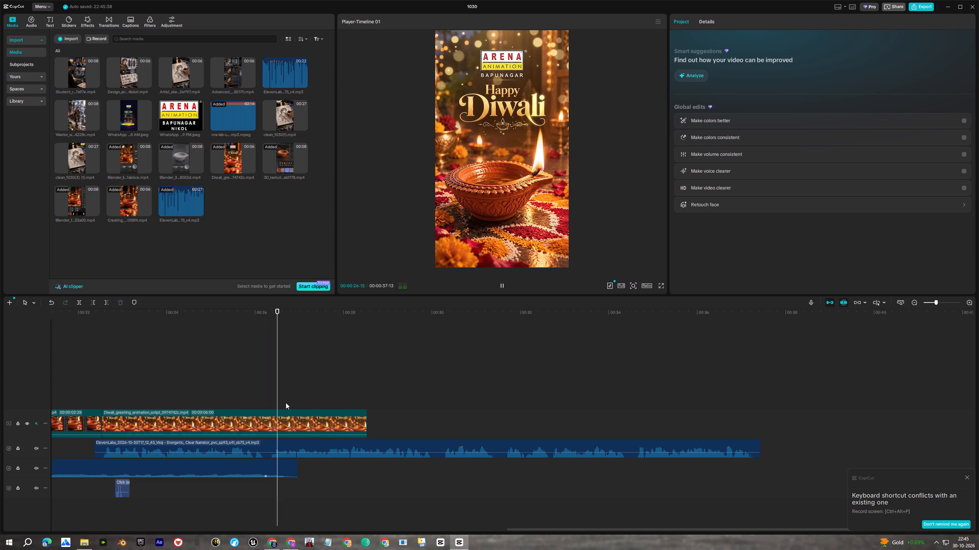
key(space)
key(space)
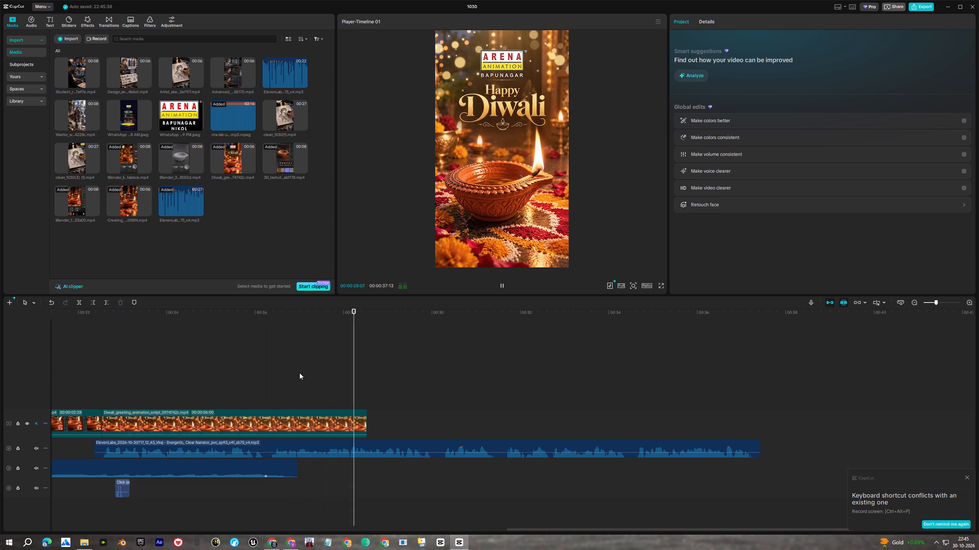
key(space)
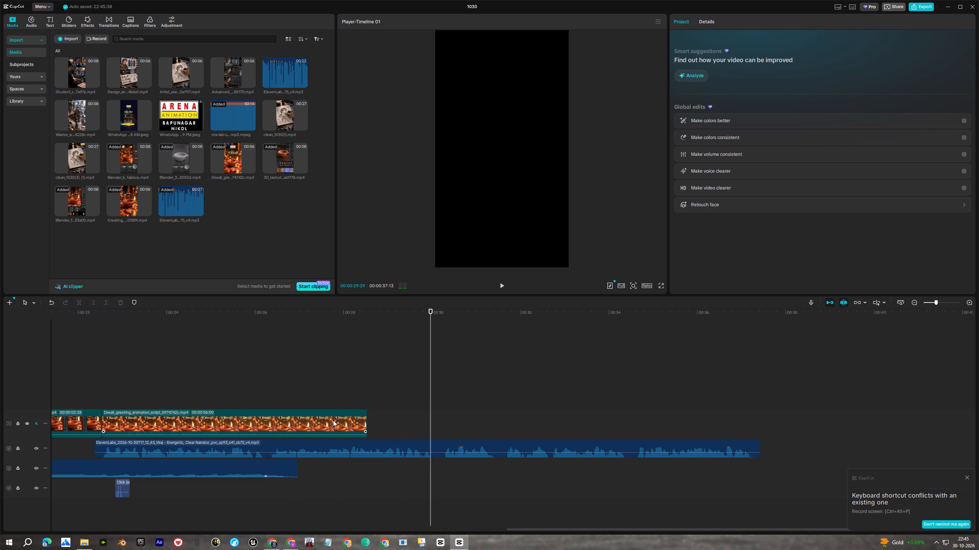
Extend the end of the flame clip's second part to a duration of 00:00:03:20, and play the transition into the greeting.
click(333, 420)
drag(191, 316, 86, 317)
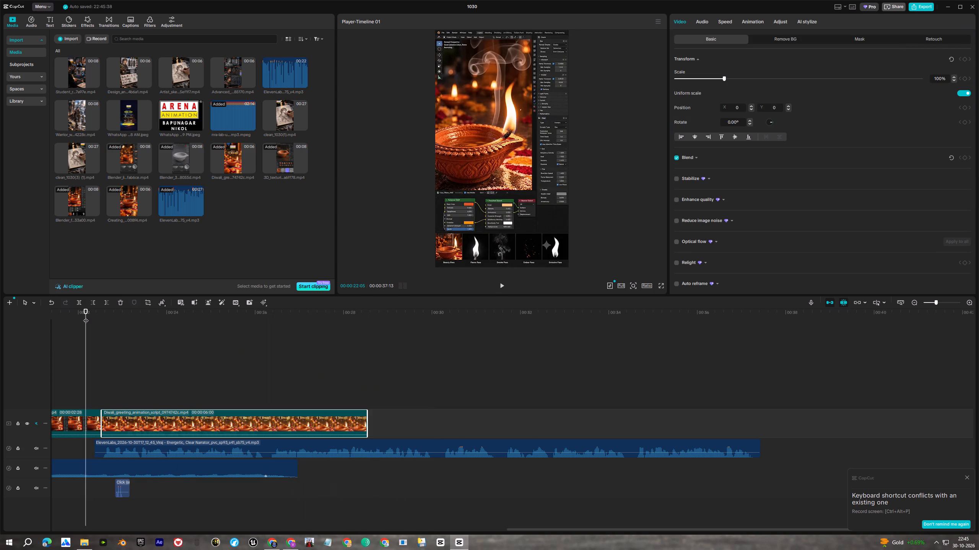
key(space)
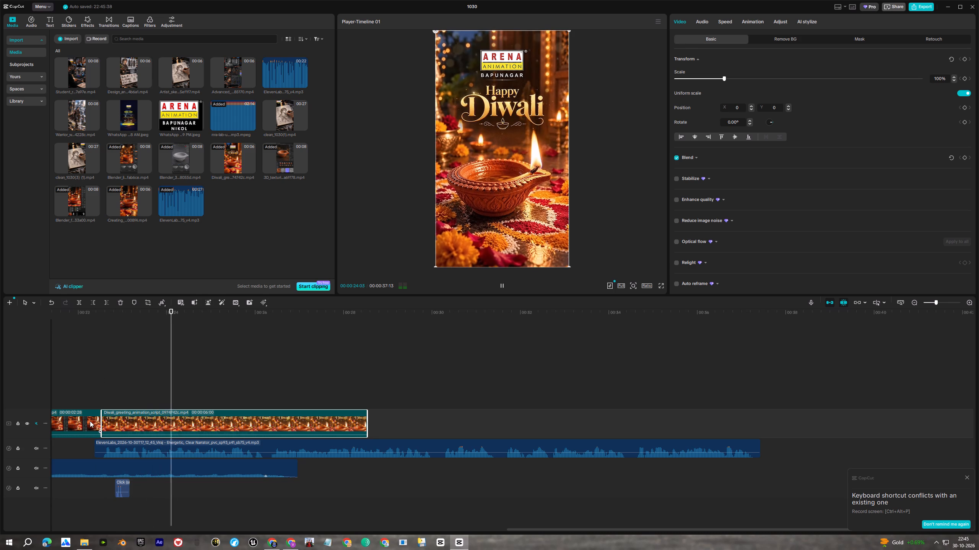
click(90, 421)
key(space)
drag(102, 419, 133, 422)
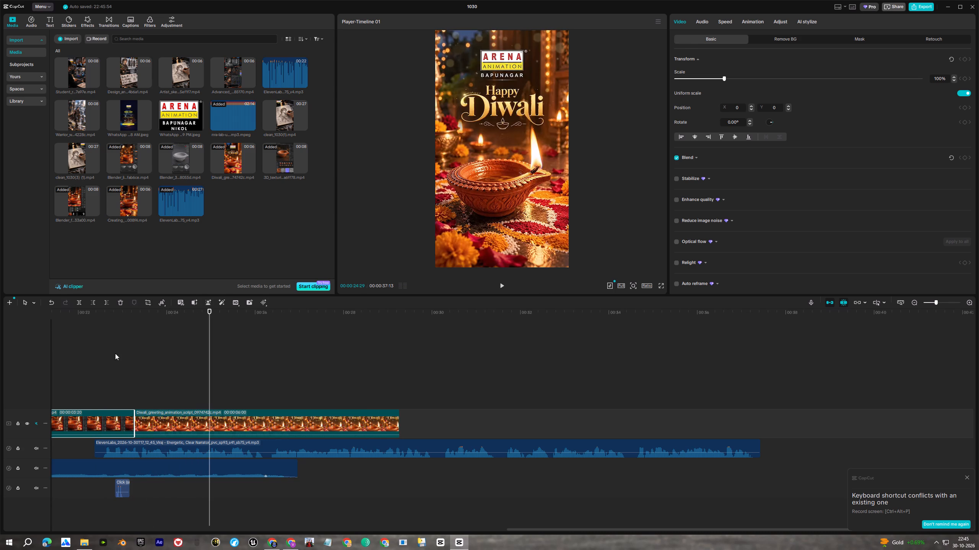
click(100, 314)
key(space)
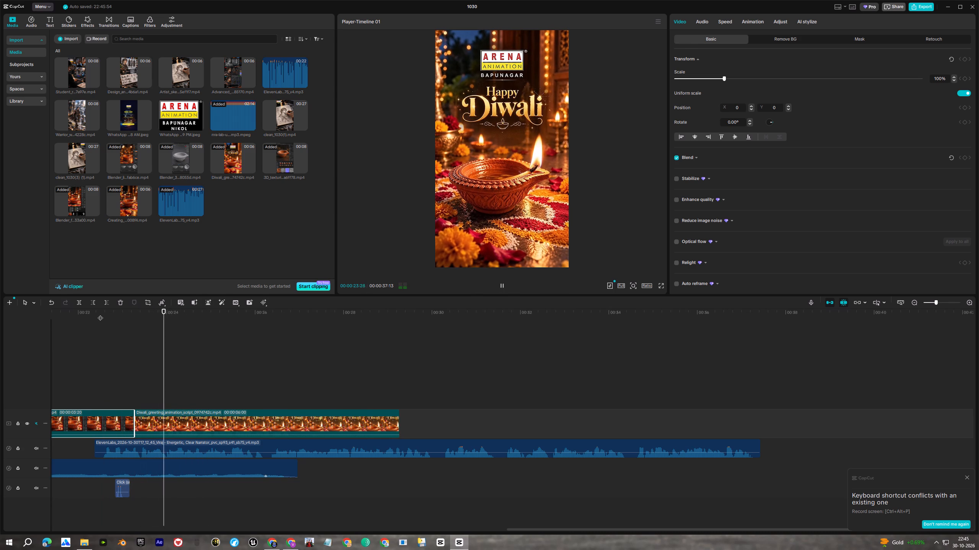
key(space)
key(space)
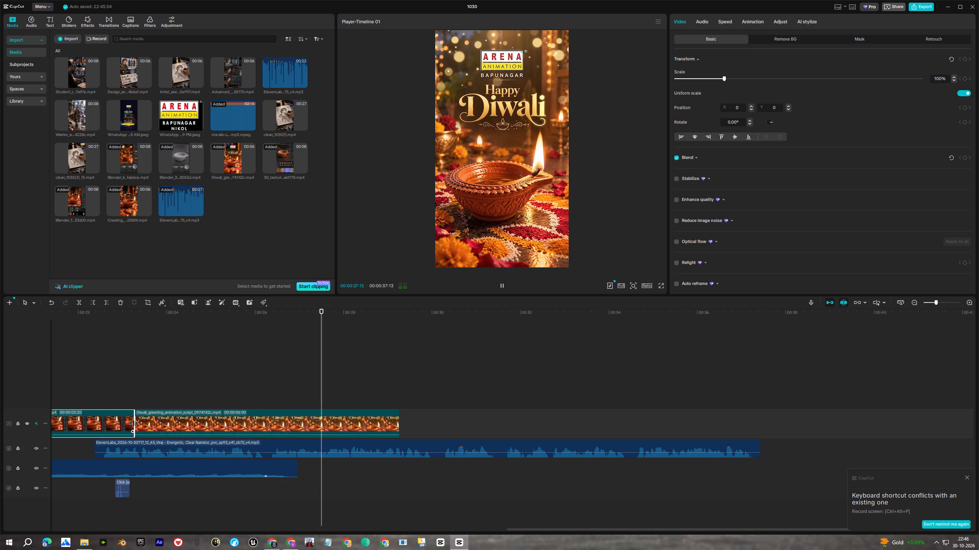
key(space)
Extend the background music's end to about 00:00:36 and move its final silent volume keyframe to the new end.
click(247, 469)
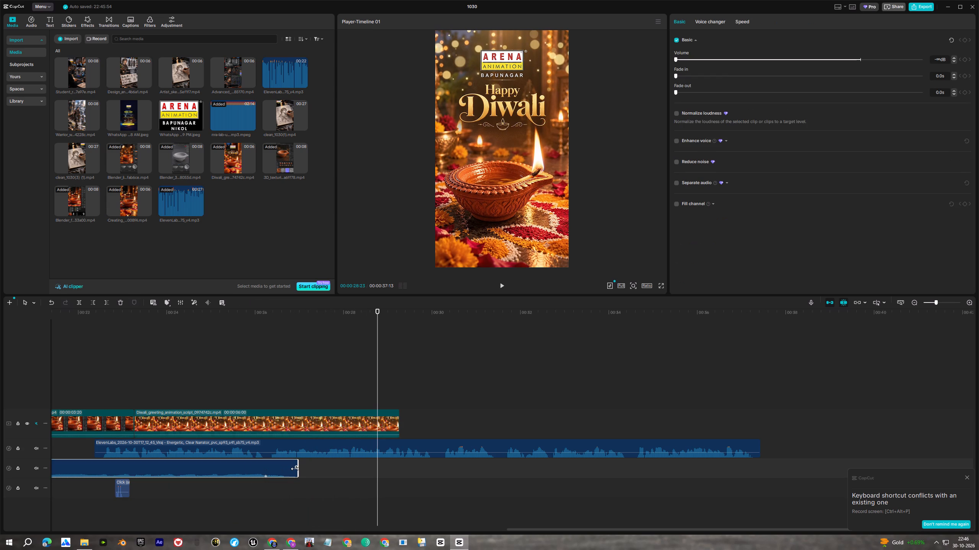
drag(298, 468, 492, 477)
click(278, 469)
drag(298, 470, 714, 492)
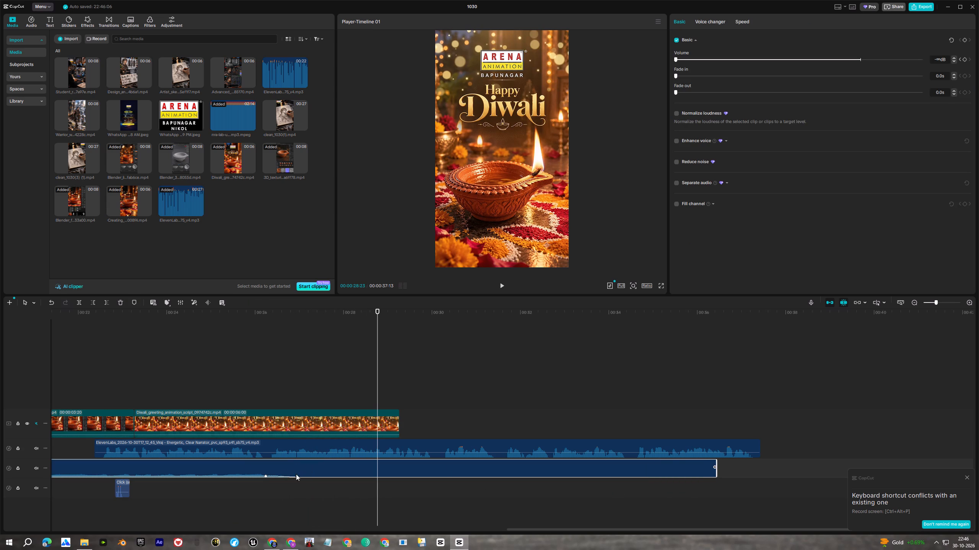
drag(298, 475, 621, 473)
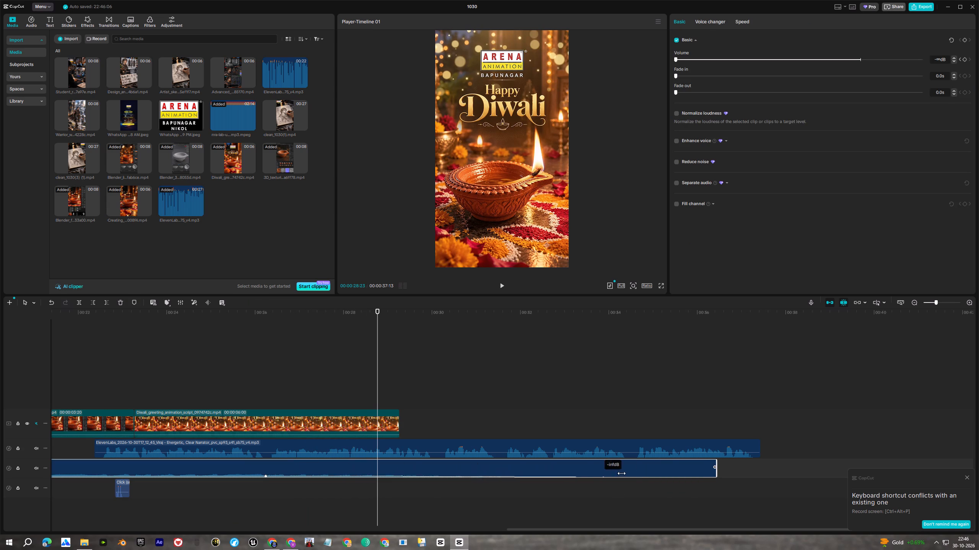
drag(621, 473, 727, 476)
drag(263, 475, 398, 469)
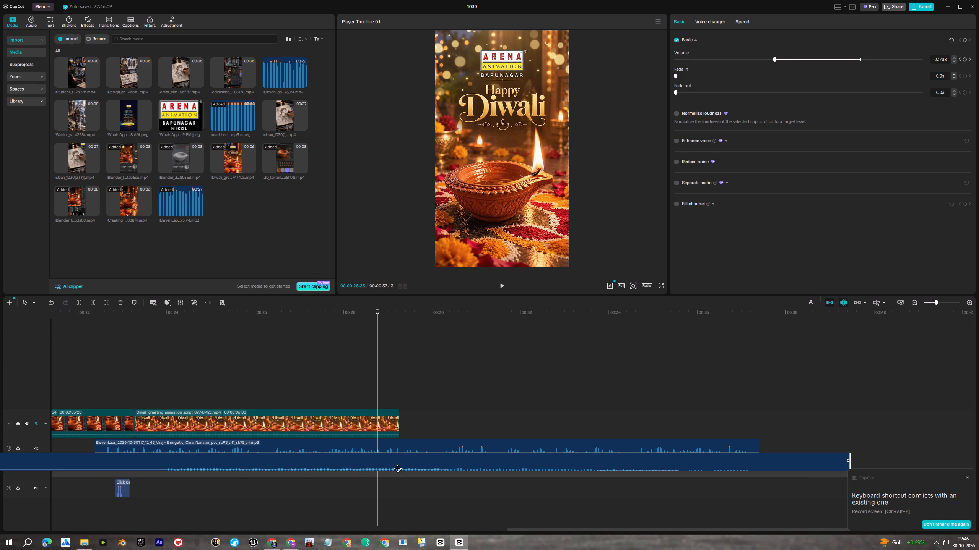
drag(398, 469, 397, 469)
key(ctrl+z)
Move the music's fade-out start keyframe later to about 00:00:35, and play the ending.
drag(264, 476, 648, 477)
key(space)
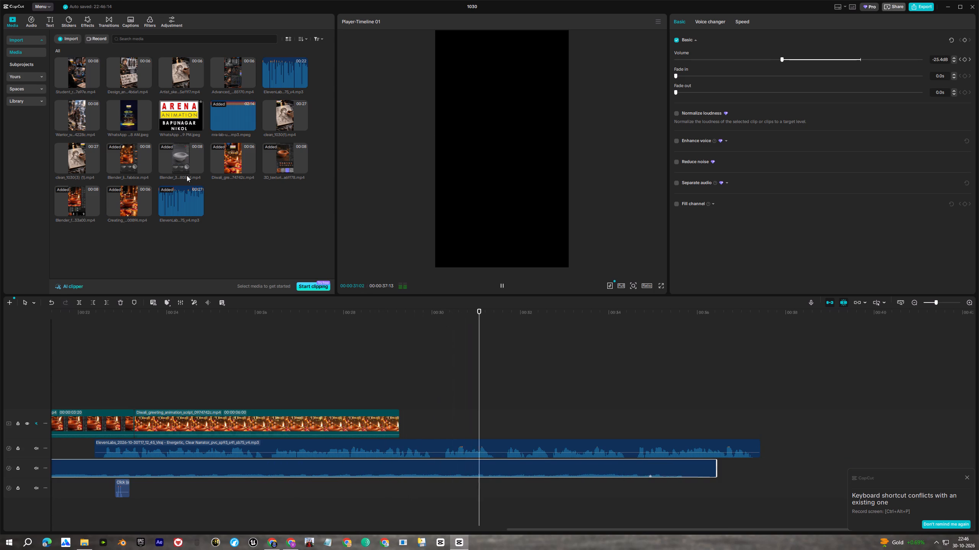
Place the WhatsApp Image JPEG directly after the Diwali greeting clip on the main track, and replay from about 00:00:23.
click(171, 123)
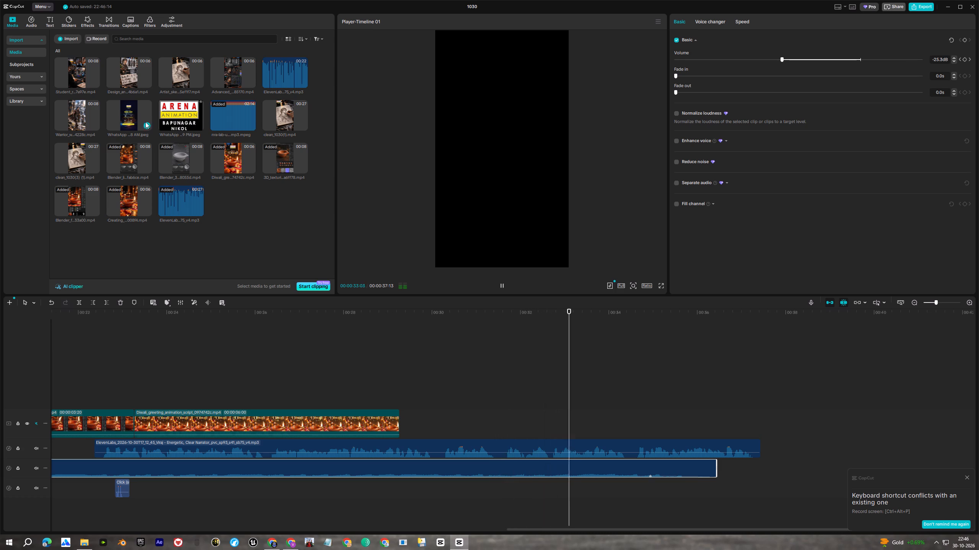
drag(121, 120, 401, 414)
drag(397, 310, 382, 311)
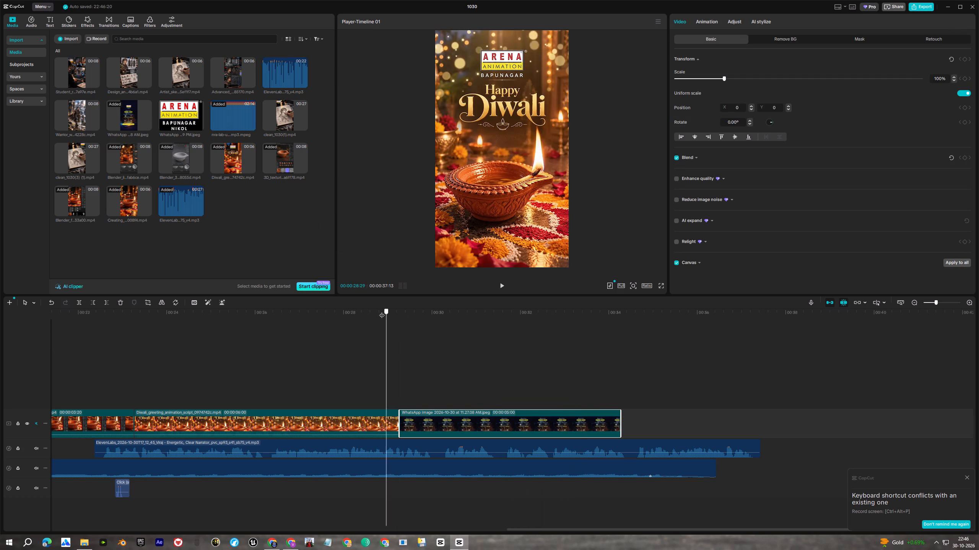
drag(382, 311, 114, 324)
key(space)
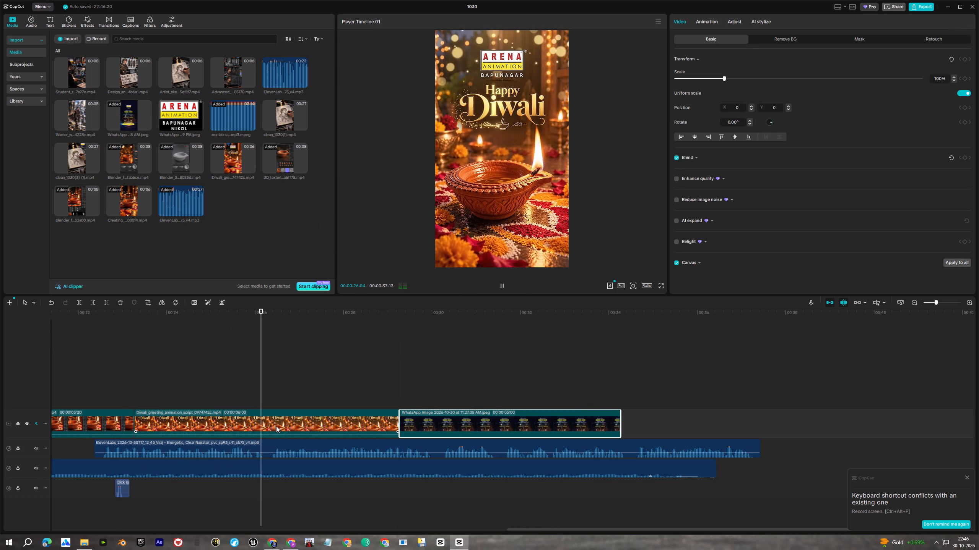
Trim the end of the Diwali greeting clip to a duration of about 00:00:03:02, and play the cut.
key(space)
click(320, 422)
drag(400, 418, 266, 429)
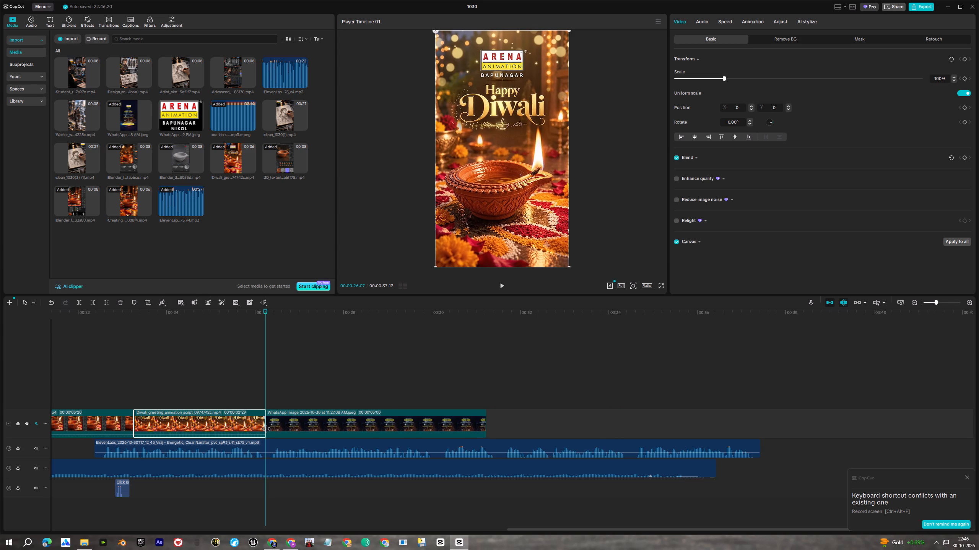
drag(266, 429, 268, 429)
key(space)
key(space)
Trim the end of the flame clip's second part to a duration of 00:00:02:28, and replay from about 00:00:22.
click(102, 421)
drag(134, 417, 100, 416)
click(80, 310)
key(space)
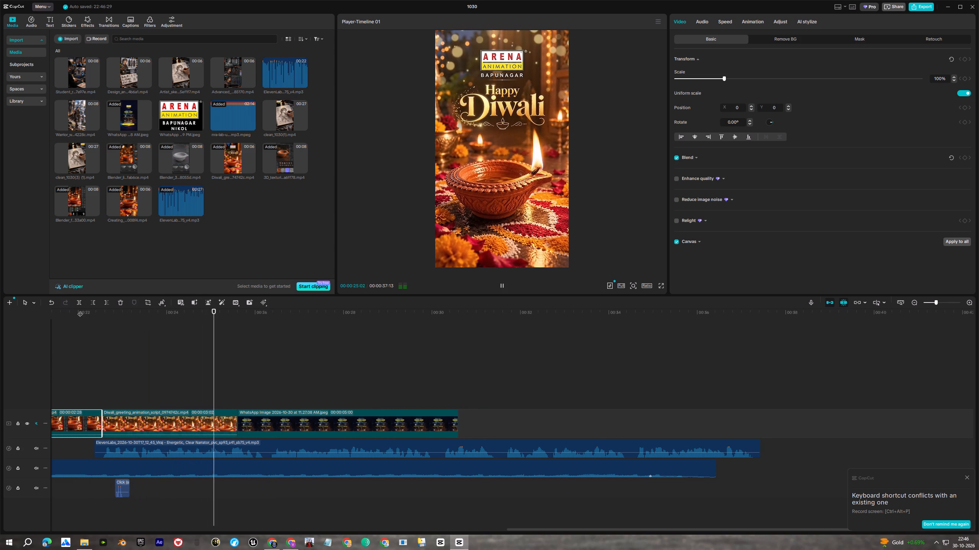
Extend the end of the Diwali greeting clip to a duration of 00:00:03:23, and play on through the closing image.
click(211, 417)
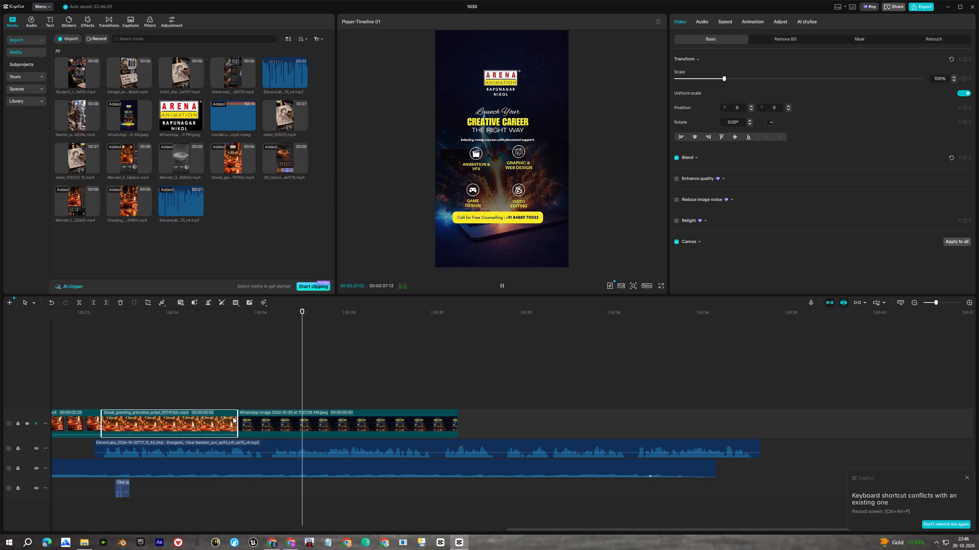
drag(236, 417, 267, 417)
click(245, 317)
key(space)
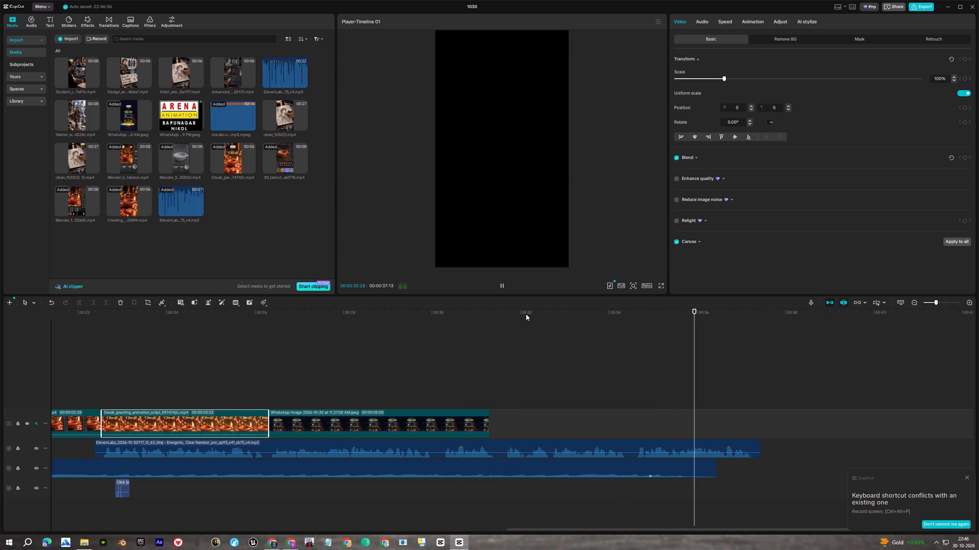
Play the reel briefly from its start and again from about 00:00:13:16 to review how the visuals match the voiceover.
click(414, 426)
key(space)
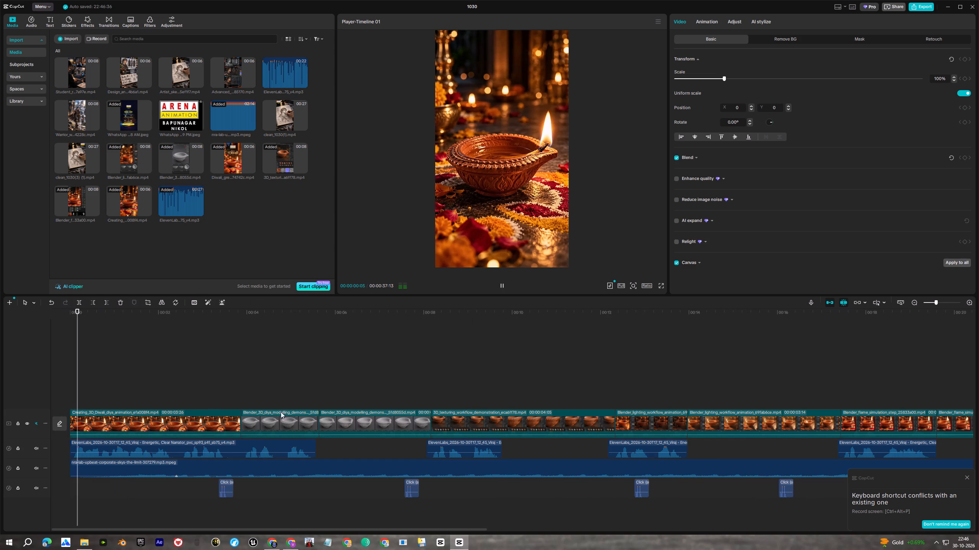
key(space)
key(space)
drag(237, 317, 668, 360)
key(space)
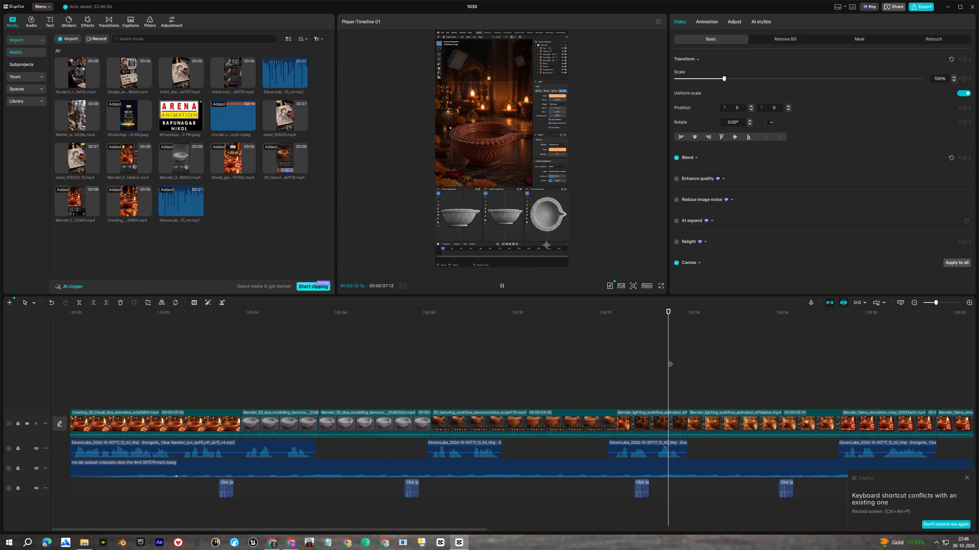
key(space)
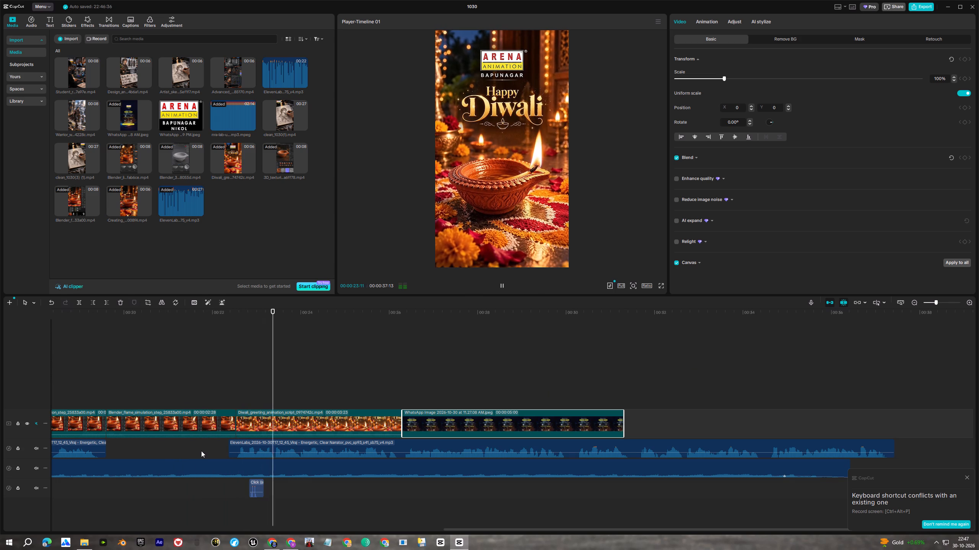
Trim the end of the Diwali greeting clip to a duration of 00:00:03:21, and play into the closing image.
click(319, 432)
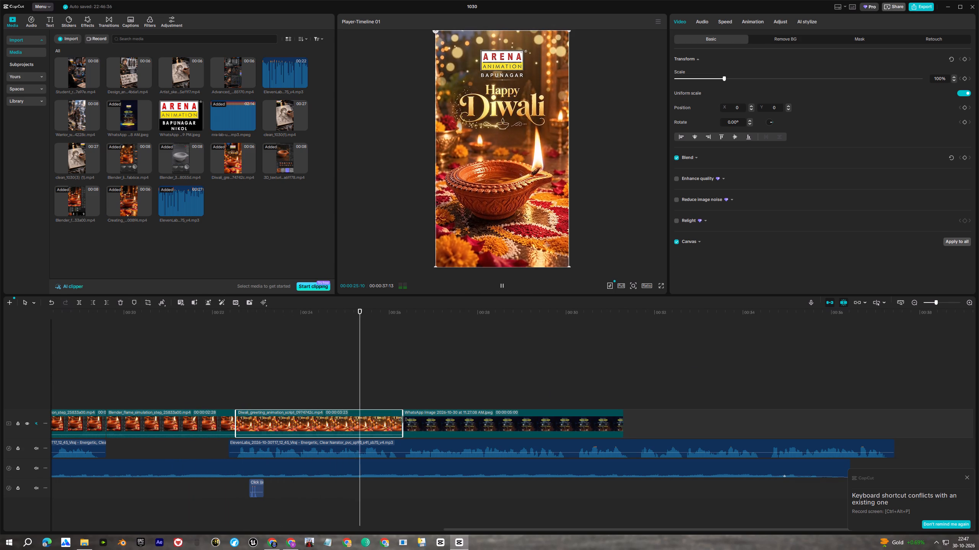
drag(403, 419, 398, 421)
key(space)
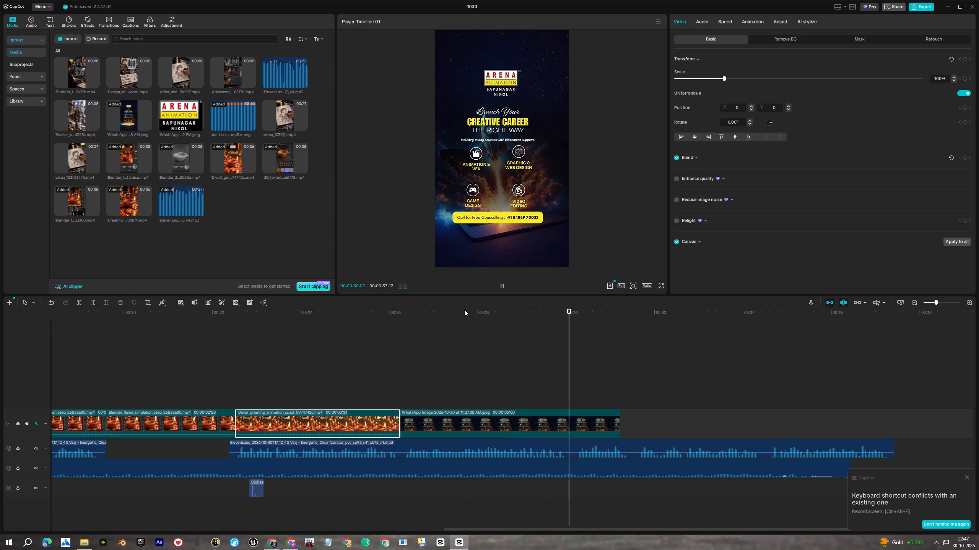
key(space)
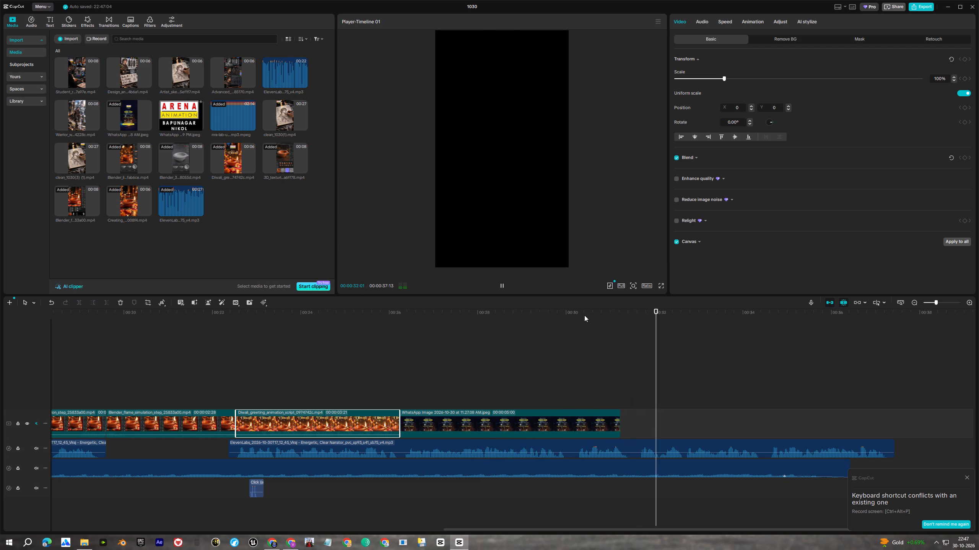
Extend the end of the Diwali greeting clip to a duration of 00:00:06:00, and replay from about 00:00:24.
drag(581, 314, 301, 325)
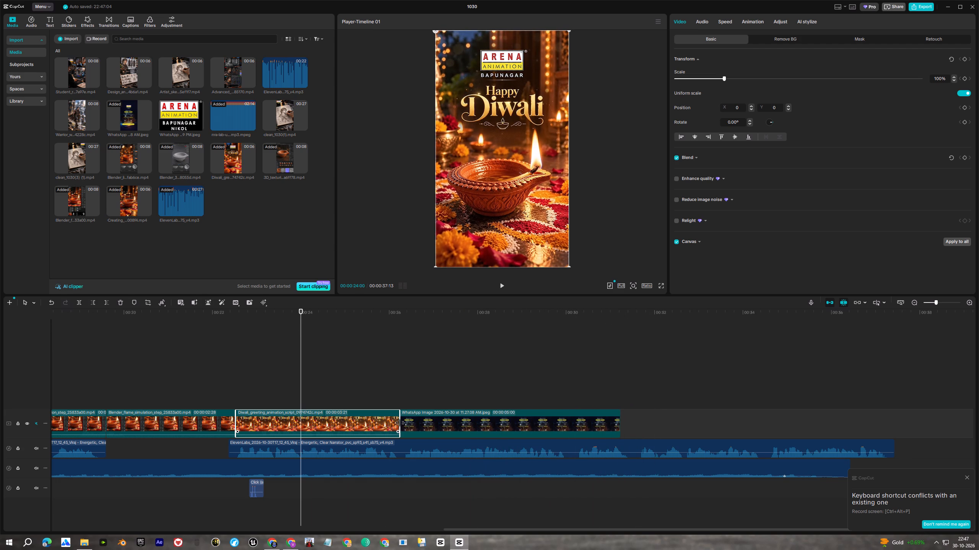
drag(401, 422, 561, 422)
key(space)
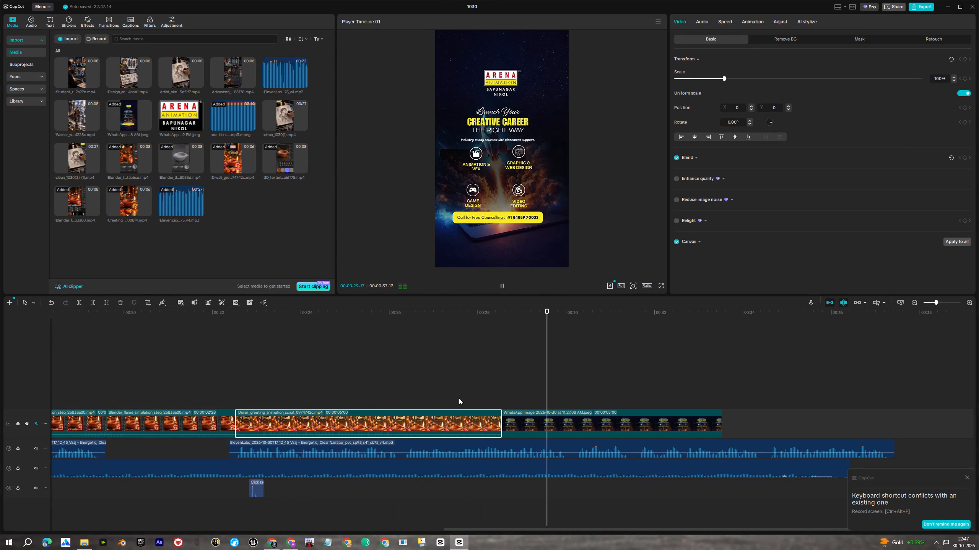
key(space)
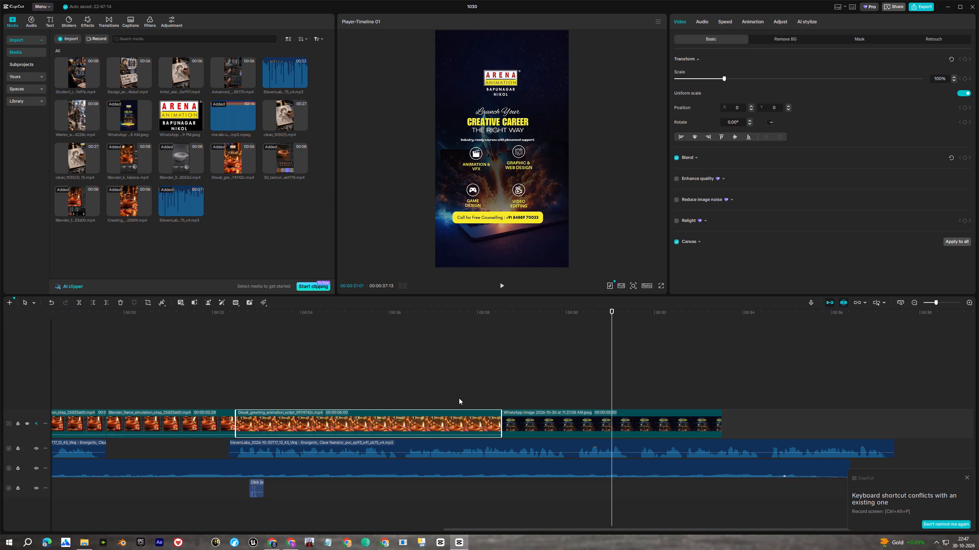
key(space)
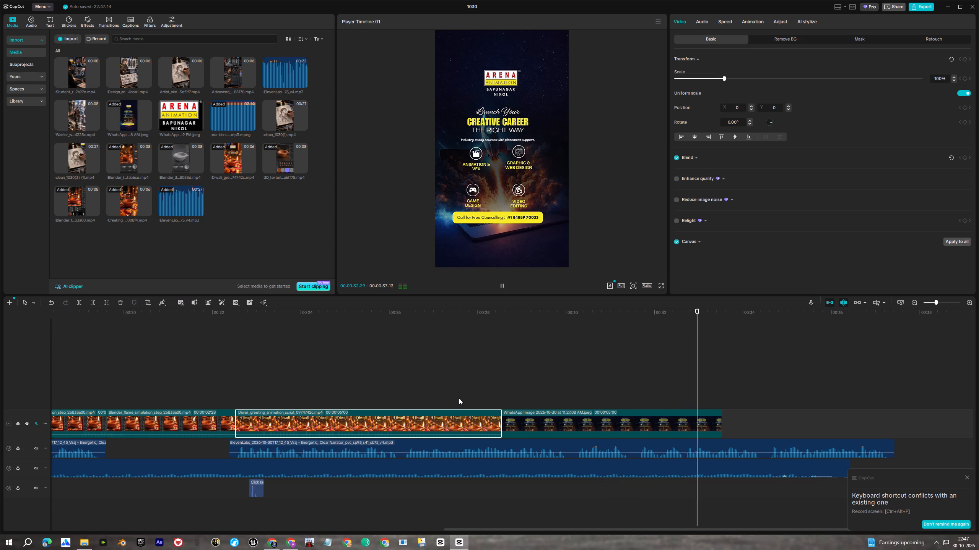
Adjust the end of the WhatsApp image clip to a duration of 00:00:04:08, and replay from about 00:00:21:23.
click(644, 421)
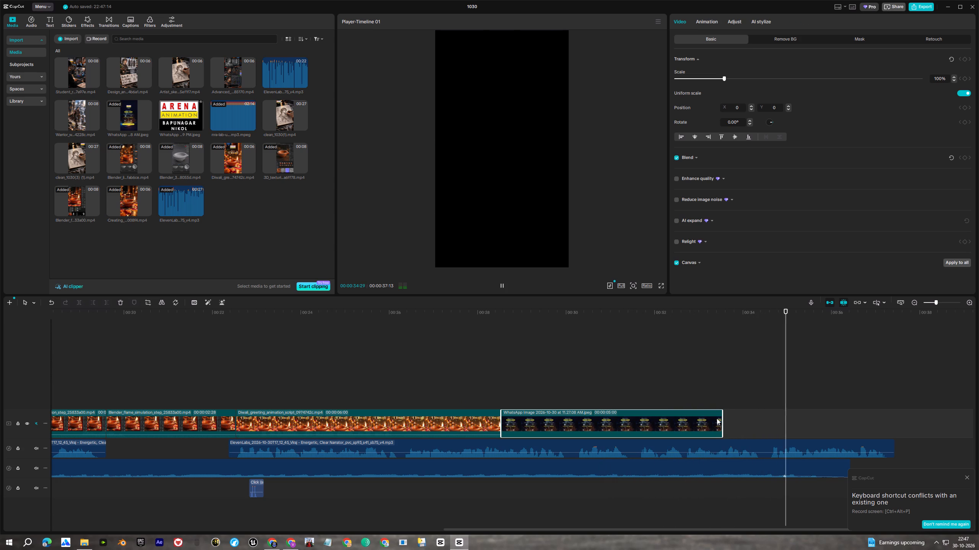
click(720, 418)
drag(721, 418, 890, 419)
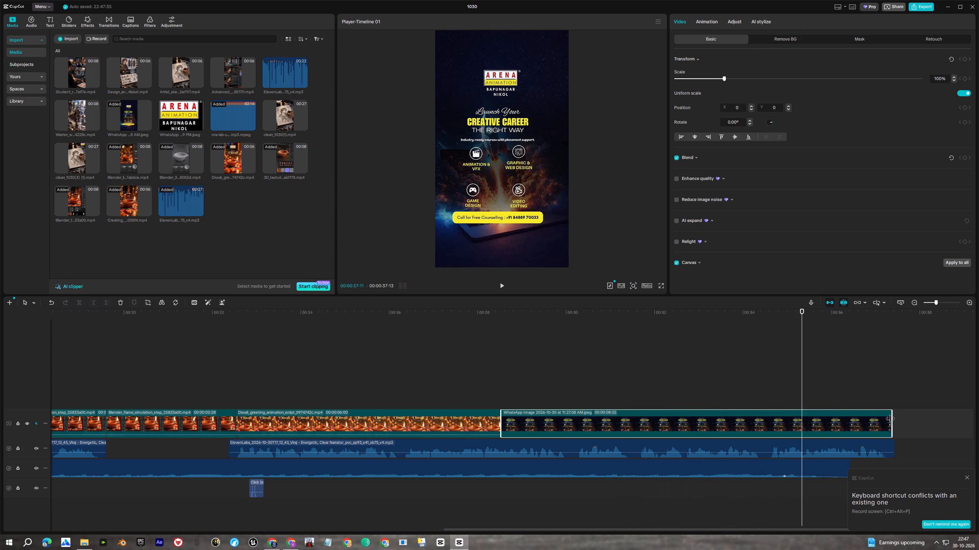
drag(890, 419, 689, 441)
drag(457, 315, 203, 320)
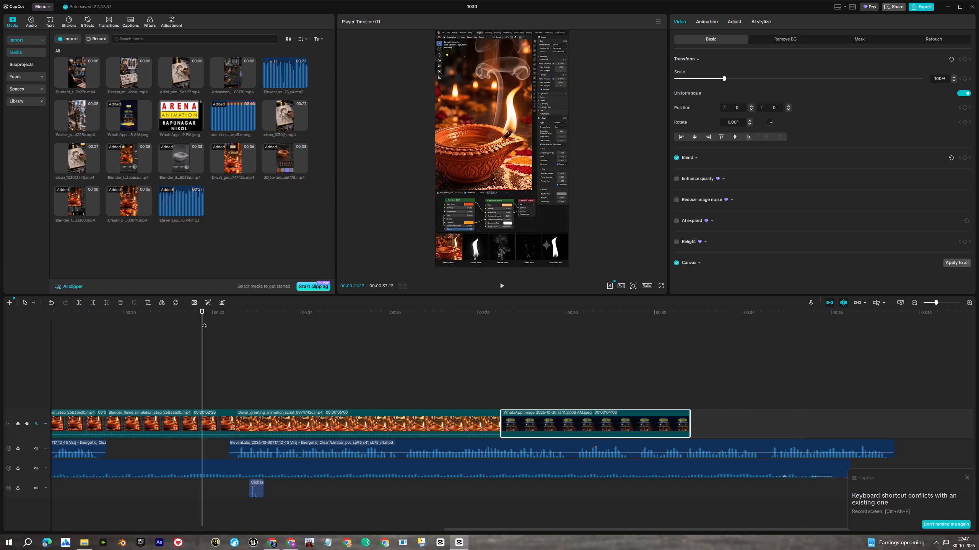
key(space)
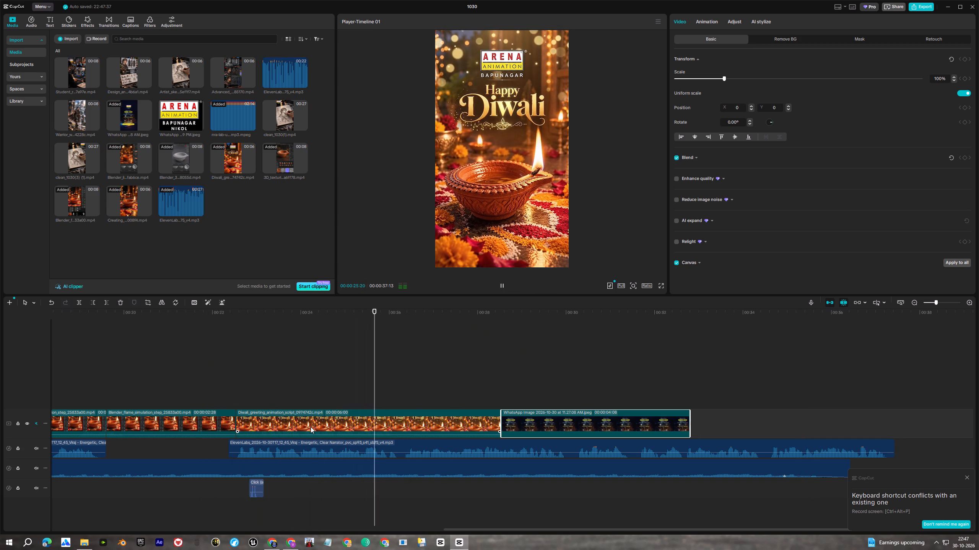
Move the Diwali greeting clip to the end of the main track, after the WhatsApp image.
click(361, 427)
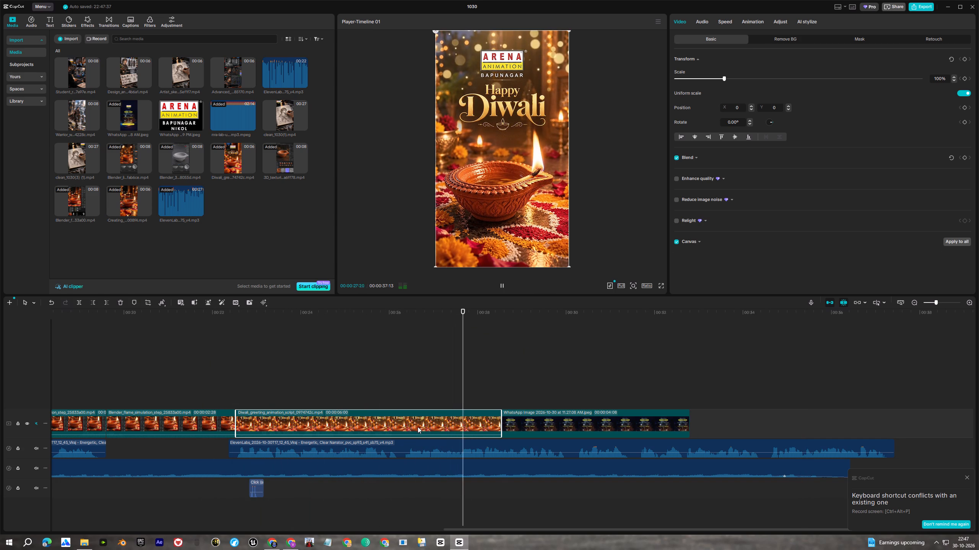
key(space)
drag(412, 424, 855, 412)
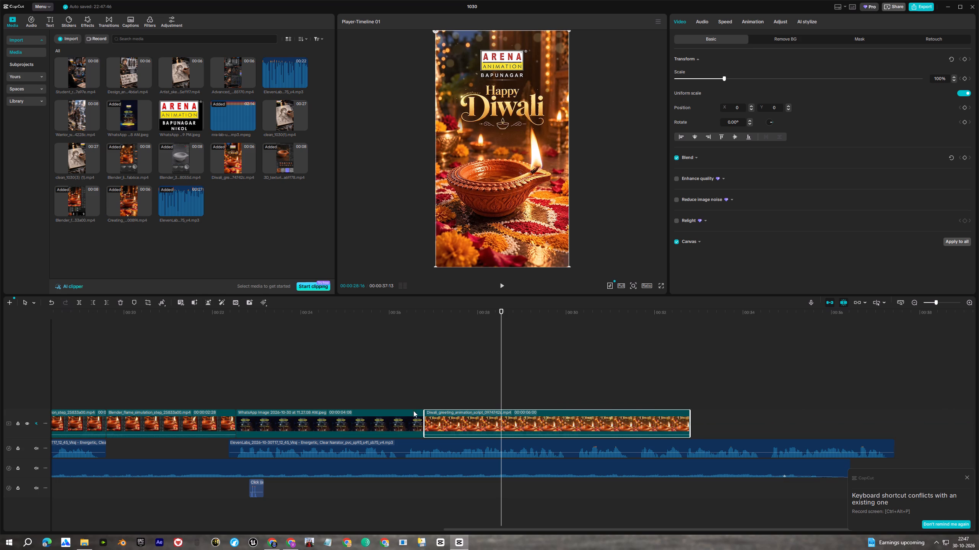
Split the main track at 00:00:22:14 and insert a copy of the first diya modelling clip between the flame clip and the WhatsApp image.
drag(392, 315, 233, 407)
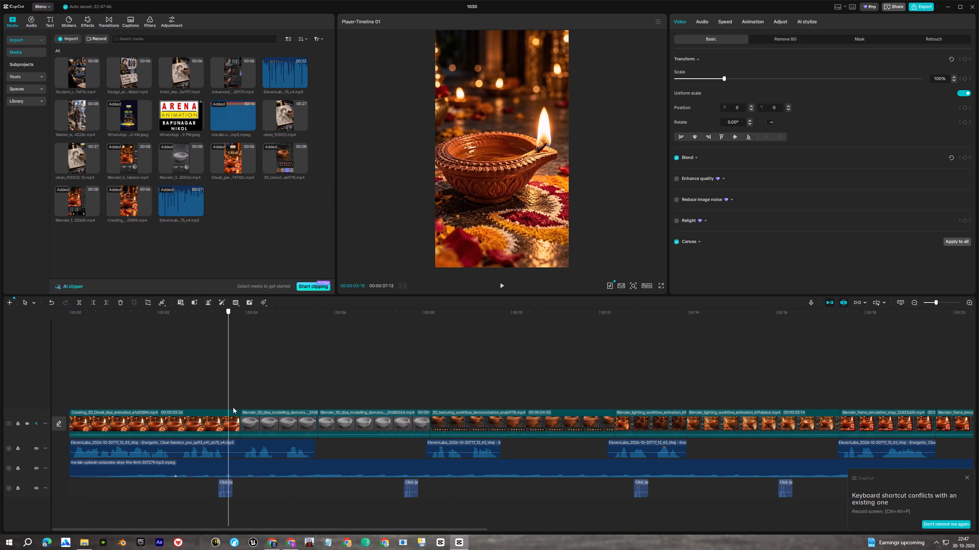
drag(233, 407, 226, 406)
key(space)
key(space)
click(299, 422)
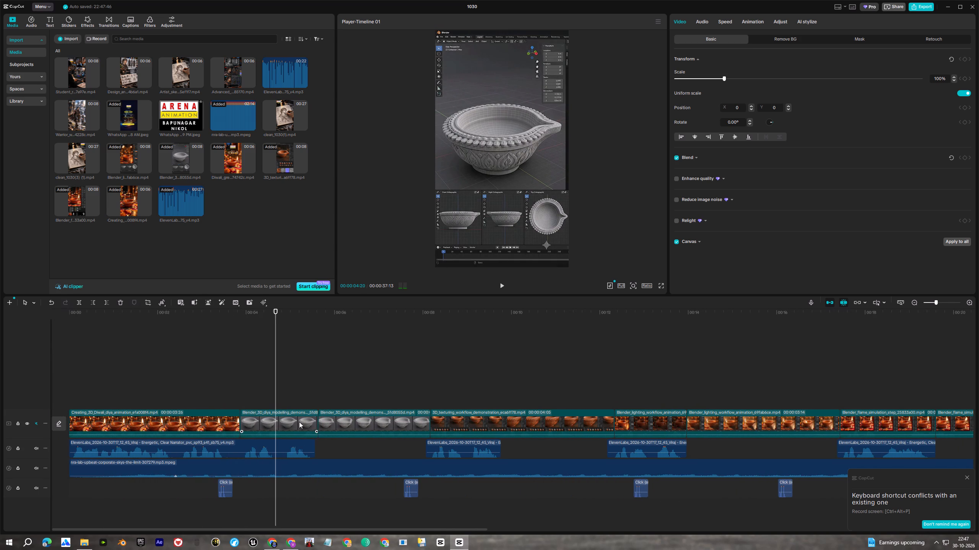
key(ctrl+c)
click(272, 337)
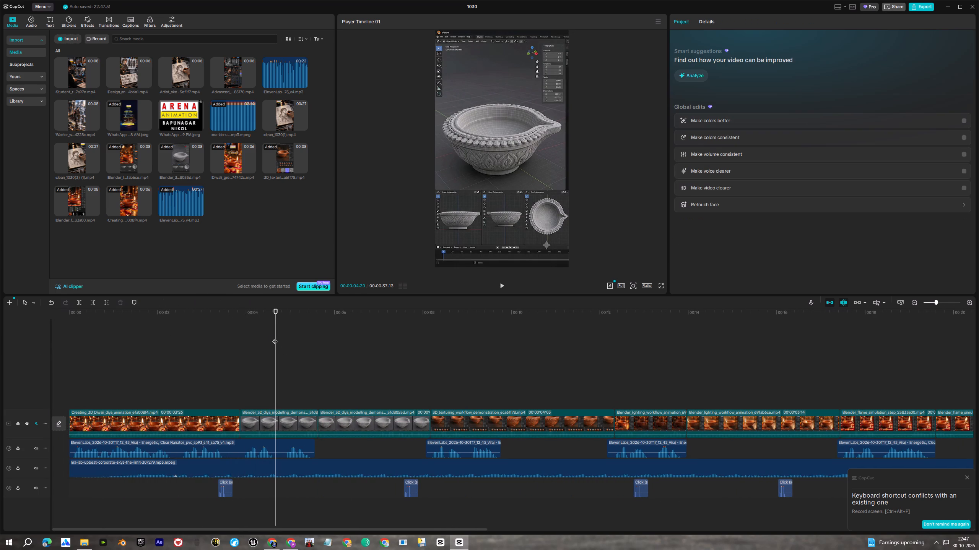
drag(277, 341, 417, 361)
drag(280, 315, 978, 370)
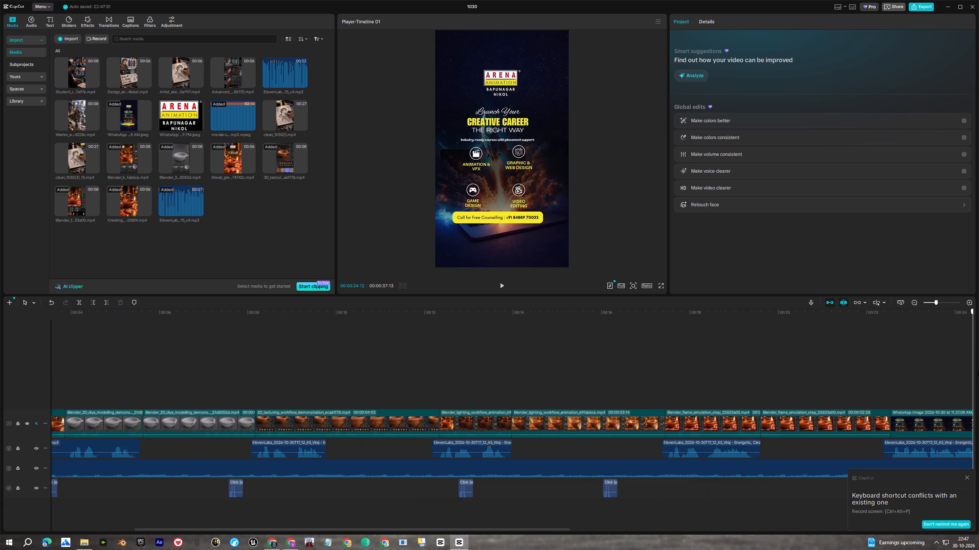
drag(978, 370, 649, 369)
key(ctrl+b)
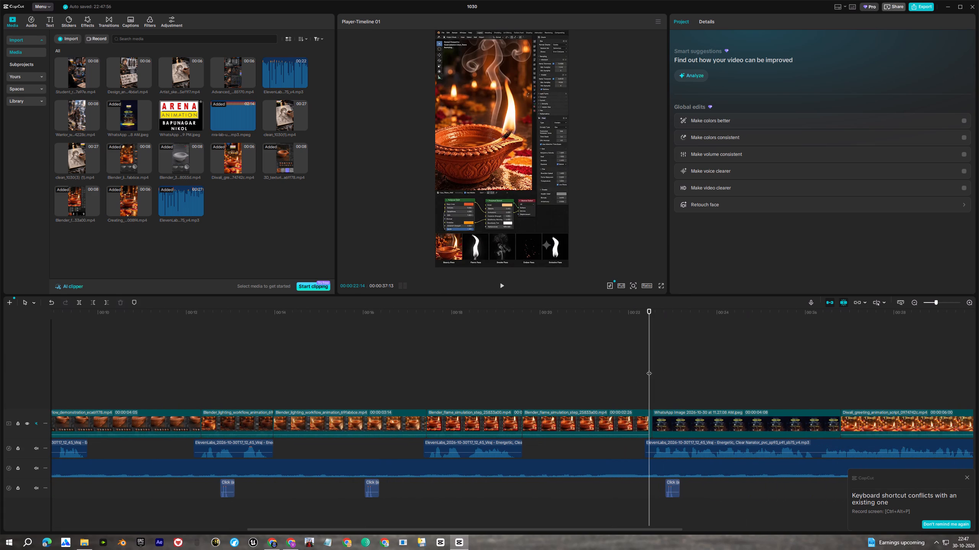
key(ctrl+v)
drag(670, 398, 655, 419)
click(624, 324)
Delete the leftover sliver of flame clip before the inserted modelling clip, and play the join.
key(space)
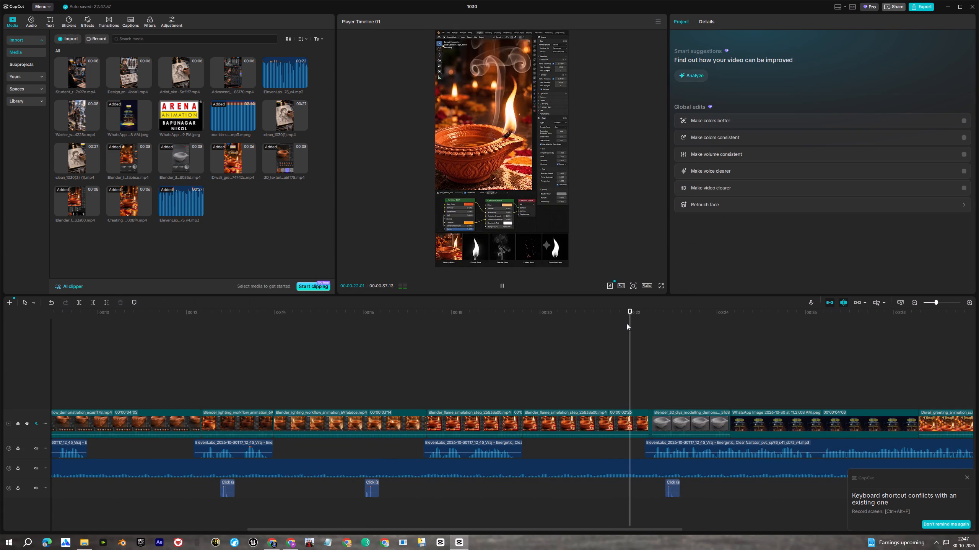
key(space)
click(652, 417)
key(Delete)
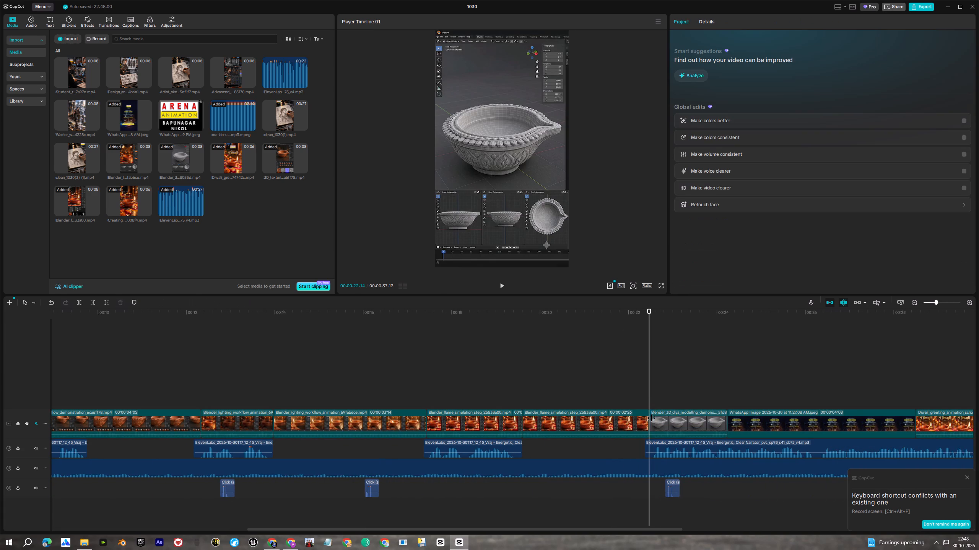
key(space)
key(space)
Split the 3D texturing workflow clip at 00:00:09:12.
click(916, 304)
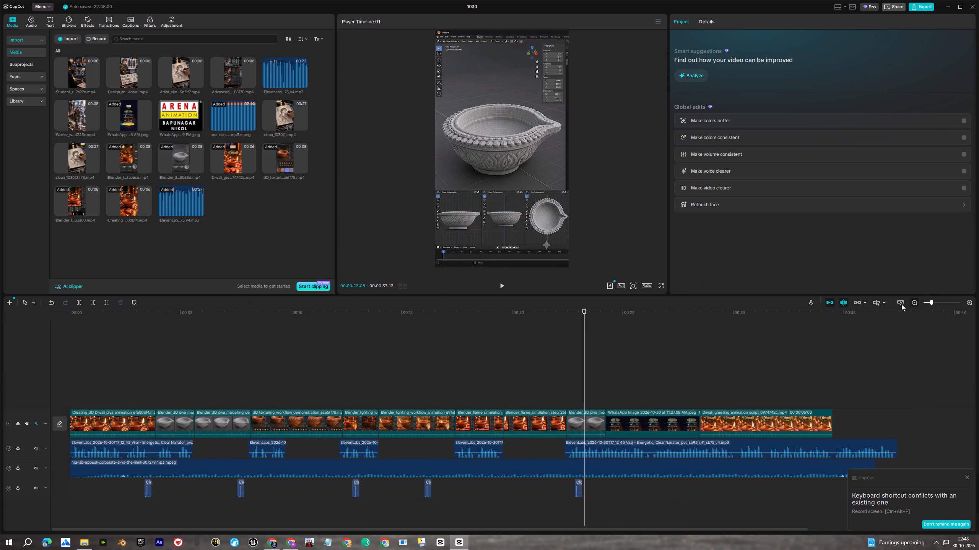
drag(262, 311, 278, 311)
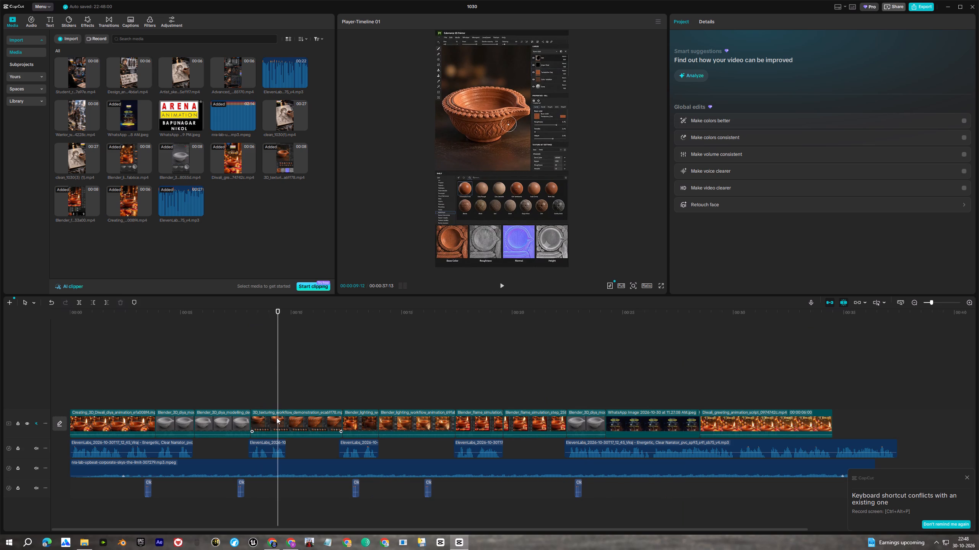
click(276, 418)
key(ctrl+b)
Insert a copy of the texturing clip's first part between the inserted modelling clip and the WhatsApp image, and replay from about 00:00:22.
ctrl+click(264, 421)
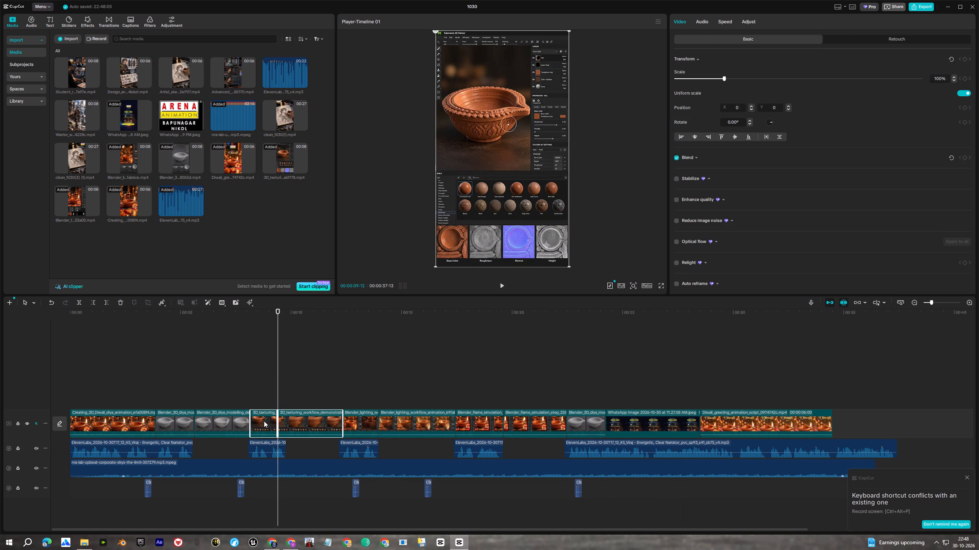
click(264, 421)
key(ctrl+c)
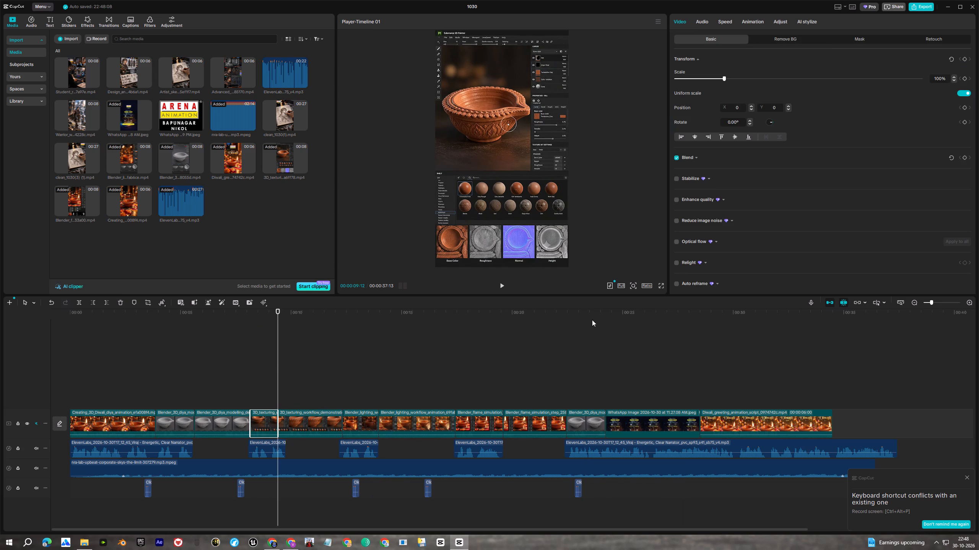
click(610, 313)
key(ctrl+v)
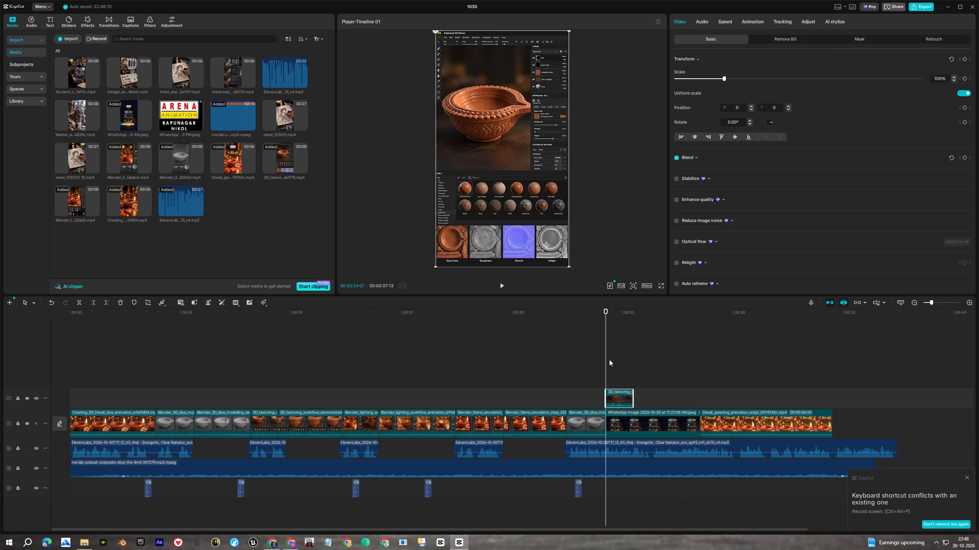
drag(618, 400, 616, 419)
click(548, 320)
key(space)
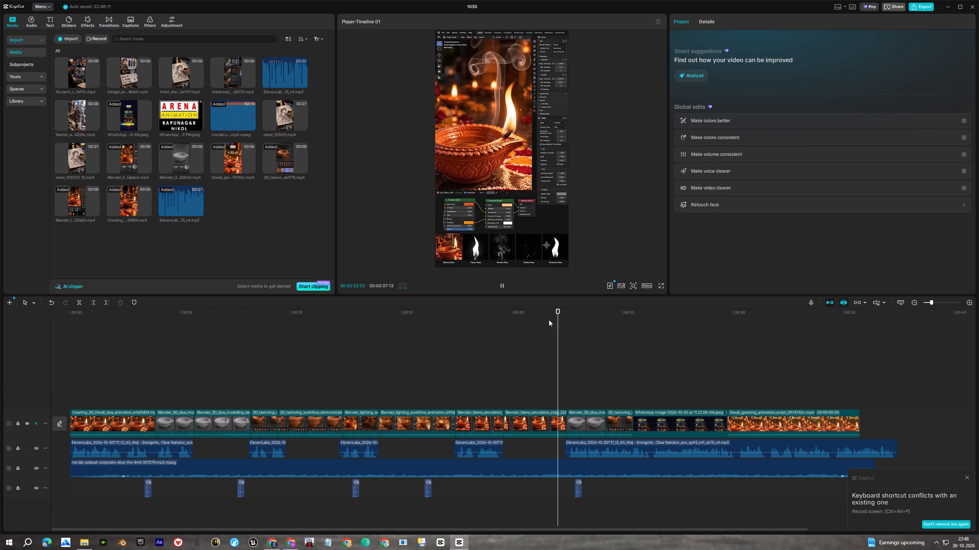
key(space)
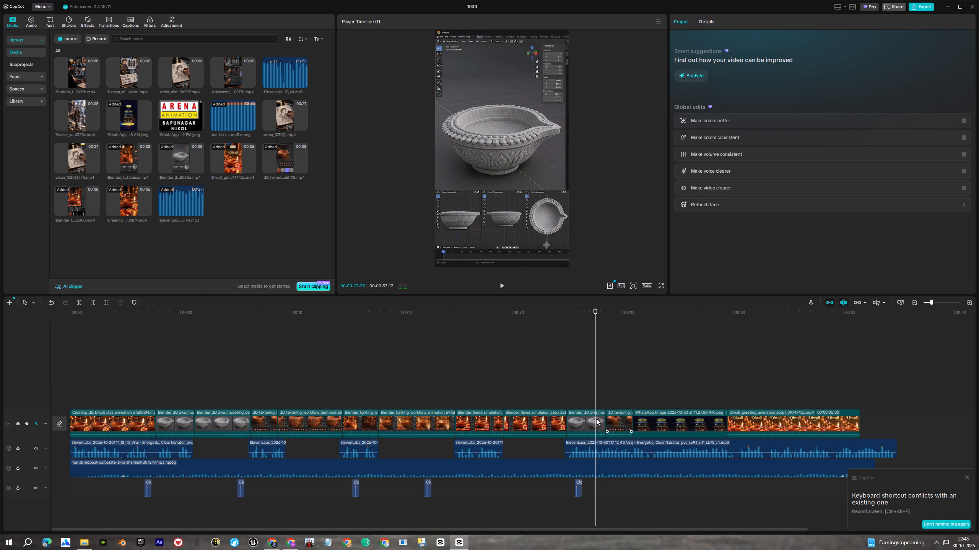
Trim the end of the inserted modelling clip to just before 00:00:23:23.
click(589, 421)
drag(607, 417, 591, 419)
click(558, 322)
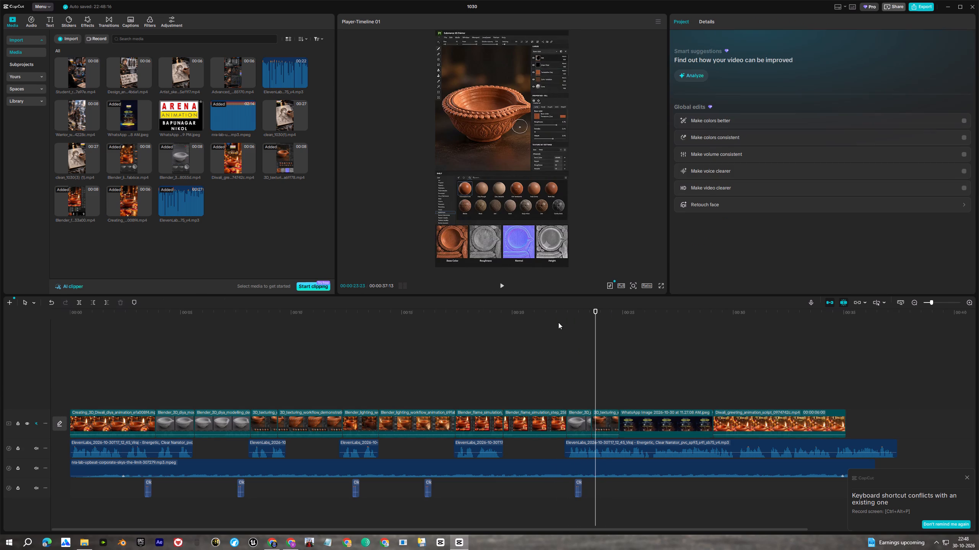
Play on from 00:00:23:23 and trim the end of the inserted texturing clip to about 00:00:24:06.
key(space)
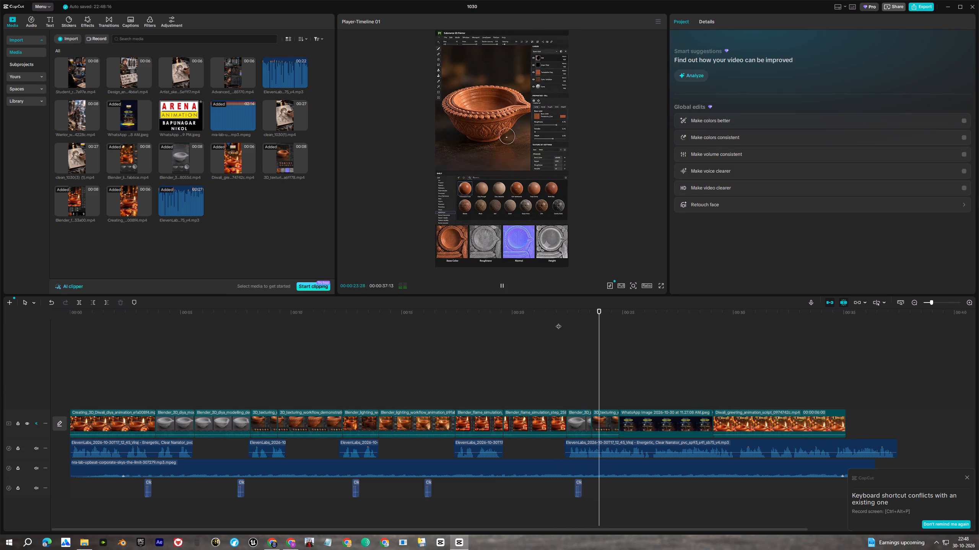
key(space)
key(space)
key(space)
click(606, 414)
drag(619, 418, 607, 420)
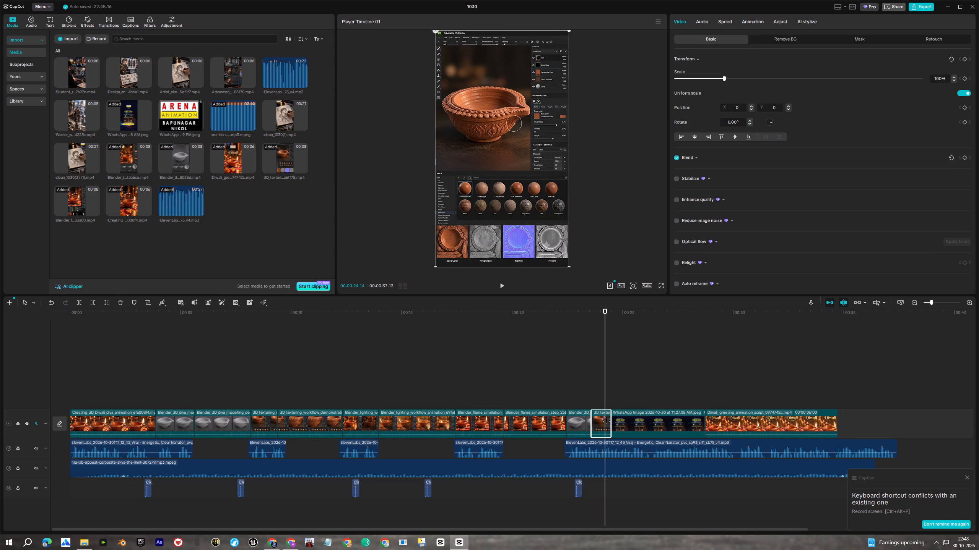
drag(607, 420, 606, 420)
Insert a copy of the first lighting workflow clip between the inserted texturing clip and the WhatsApp image, and play it.
click(366, 418)
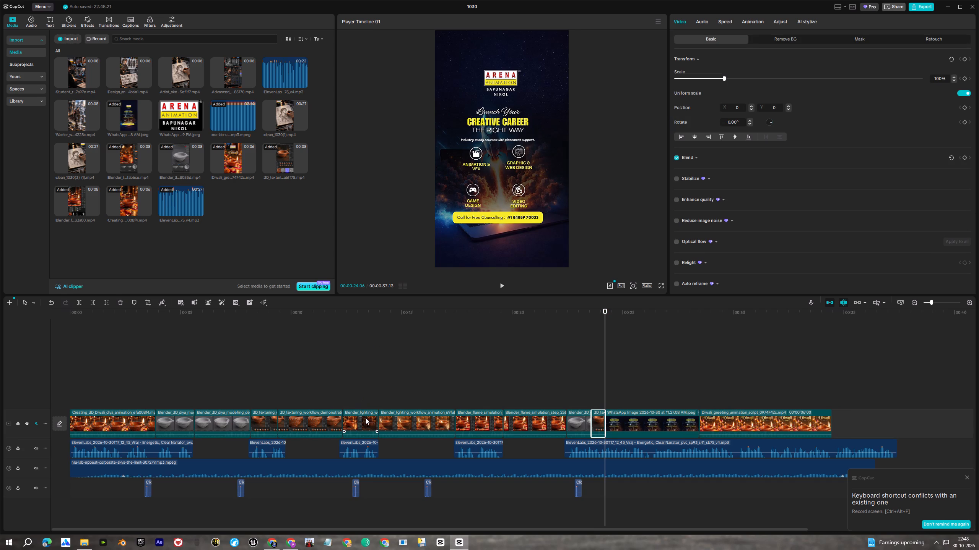
key(ctrl+c)
key(ctrl+v)
drag(628, 391, 624, 412)
key(space)
key(space)
key(space)
key(space)
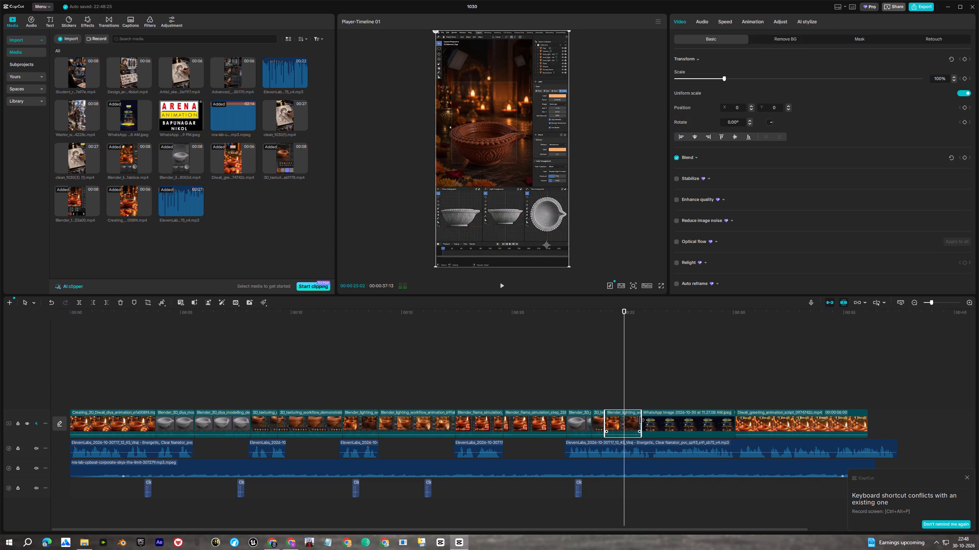
Trim the end of the inserted lighting clip to about 00:00:25:02 and replay the join.
key(space)
key(space)
drag(640, 420, 625, 422)
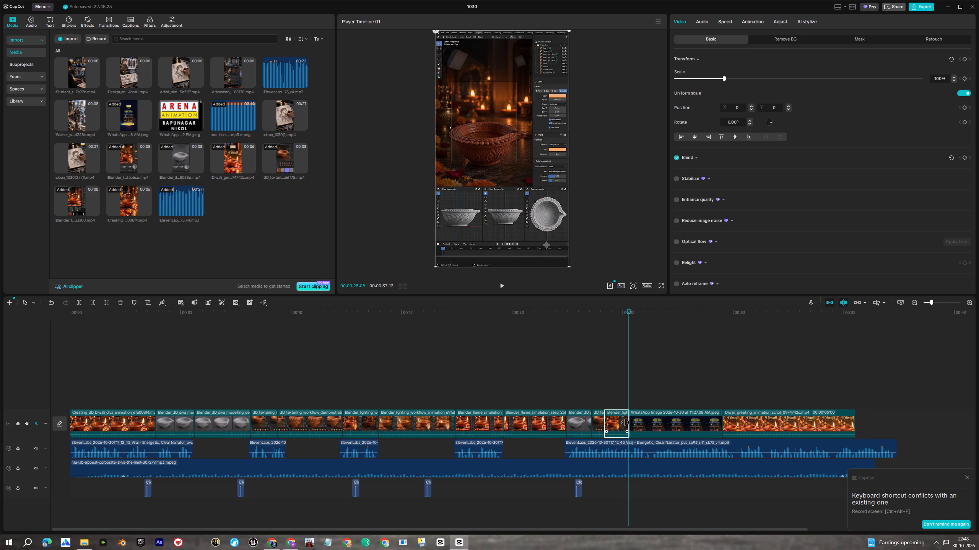
drag(625, 422, 624, 422)
key(space)
key(space)
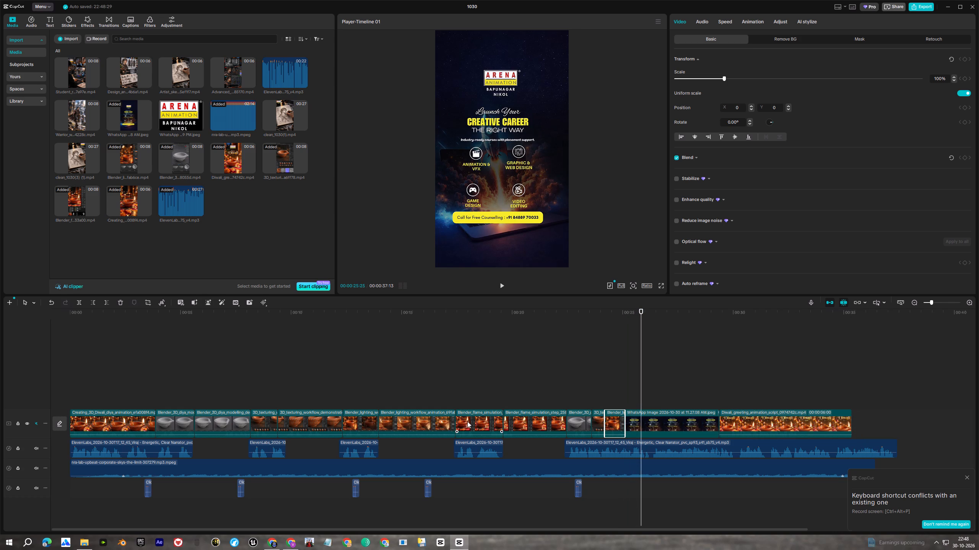
Insert a copy of the first flame simulation clip between the inserted lighting clip and the WhatsApp image, and play the recap clips.
click(473, 422)
key(ctrl+c)
key(ctrl+v)
drag(662, 399, 648, 425)
click(613, 317)
key(space)
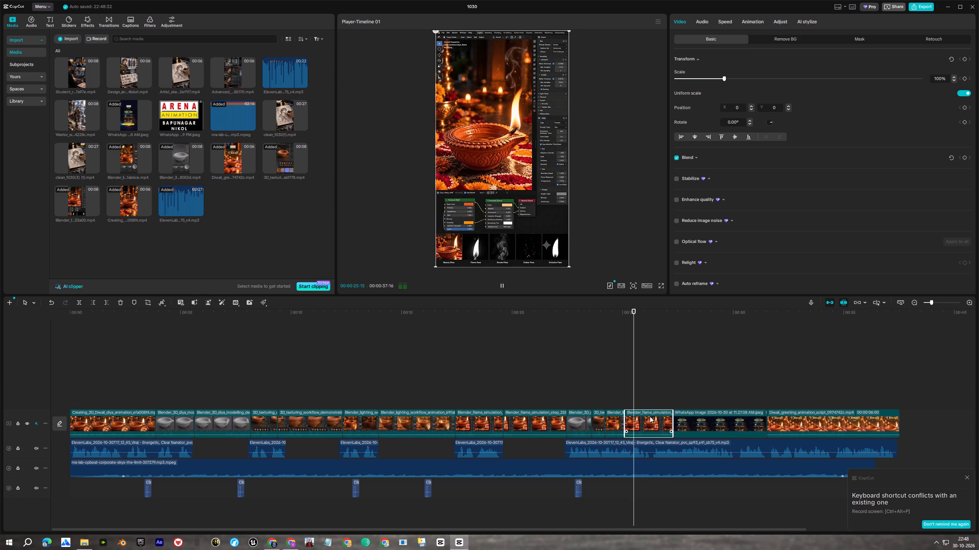
key(space)
key(space)
key(space)
Trim the end of the inserted flame clip to about 00:00:26:00 and play through the closing visuals.
click(653, 427)
drag(672, 418, 654, 419)
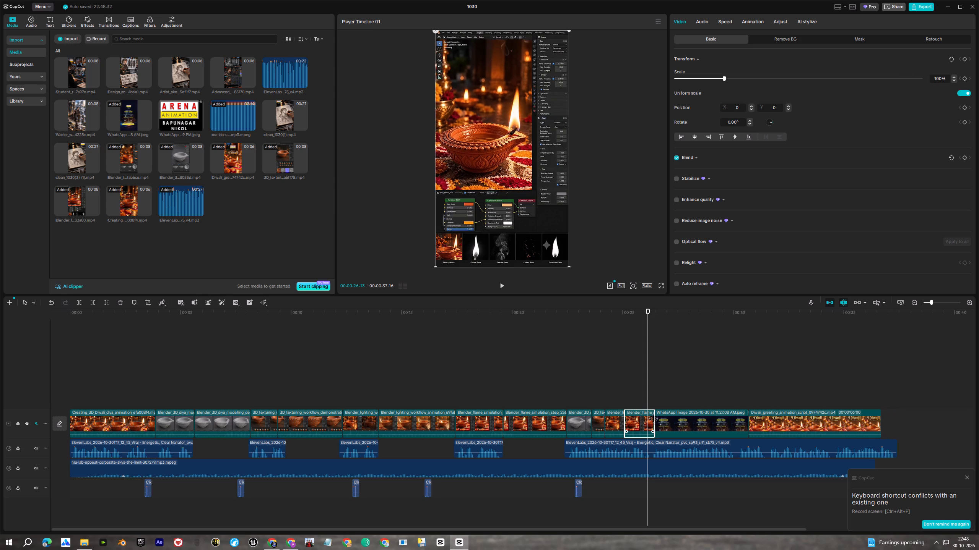
drag(654, 419, 644, 419)
key(space)
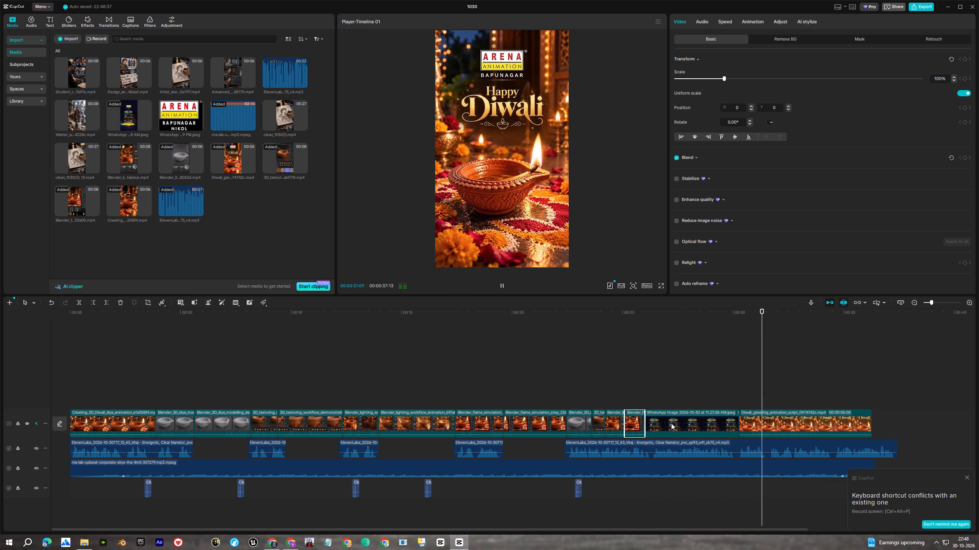
Extend the WhatsApp image to a duration of 00:00:05:17 and replay the ending from about 00:00:30.
click(706, 426)
key(space)
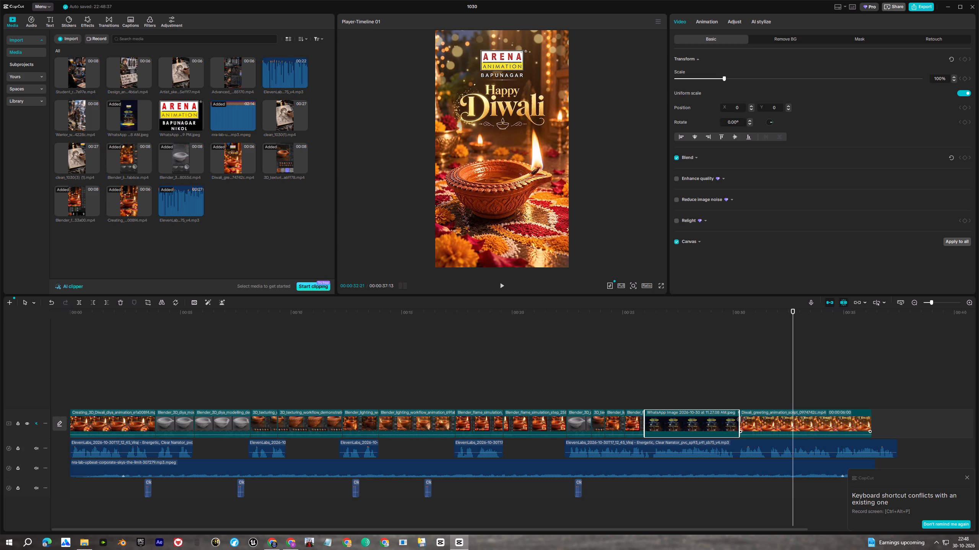
drag(738, 419, 767, 419)
key(space)
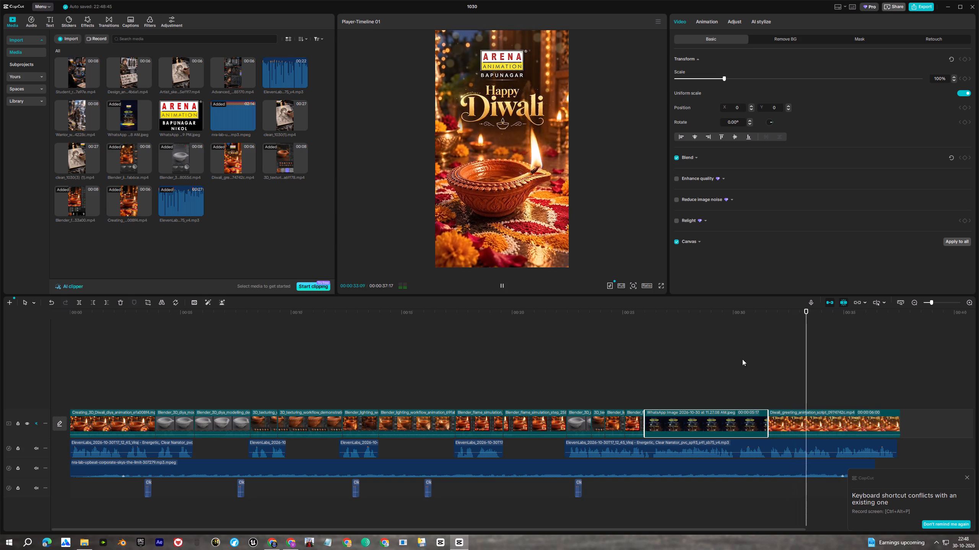
click(734, 315)
key(space)
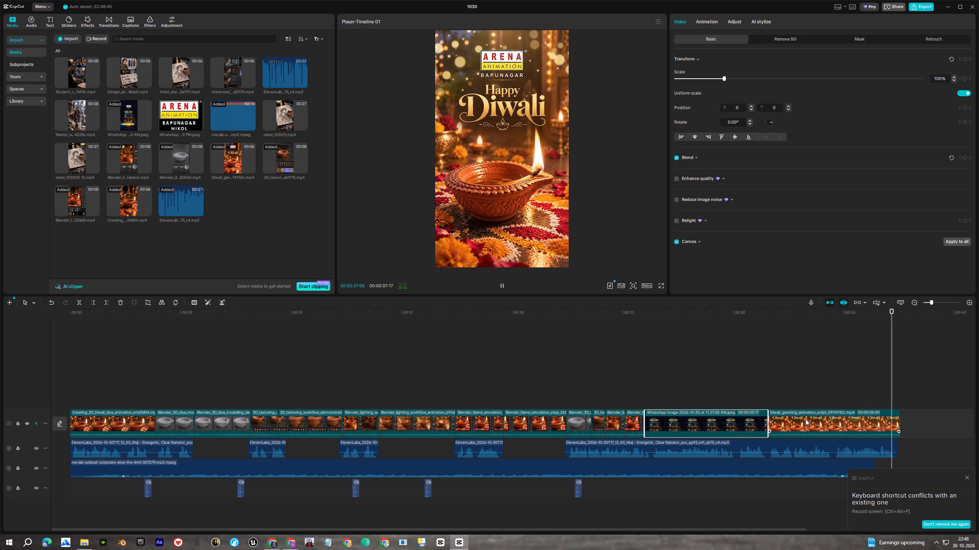
From the start of the timeline, align the first two click sounds with the starts of the first modelling and first texturing clips.
drag(893, 313, 727, 313)
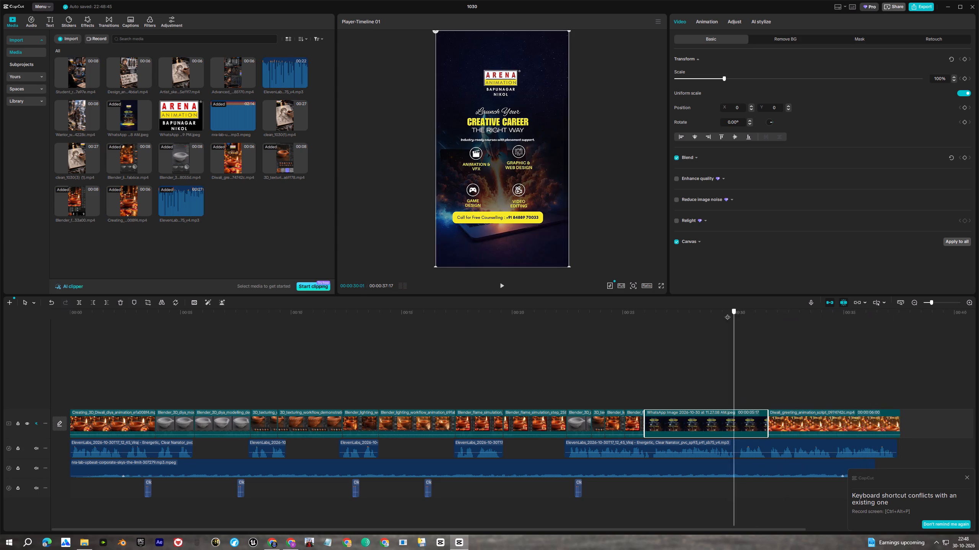
drag(727, 313, 0, 379)
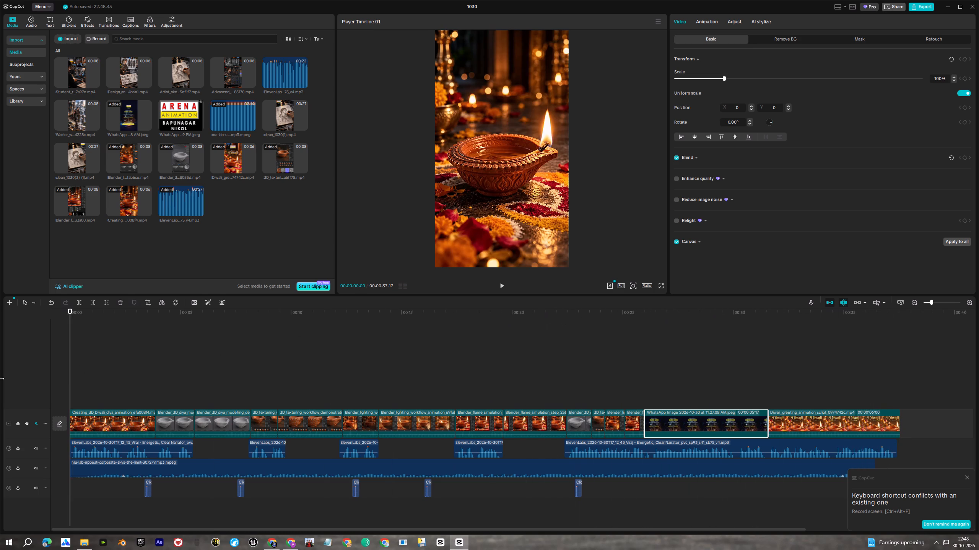
key(space)
key(space)
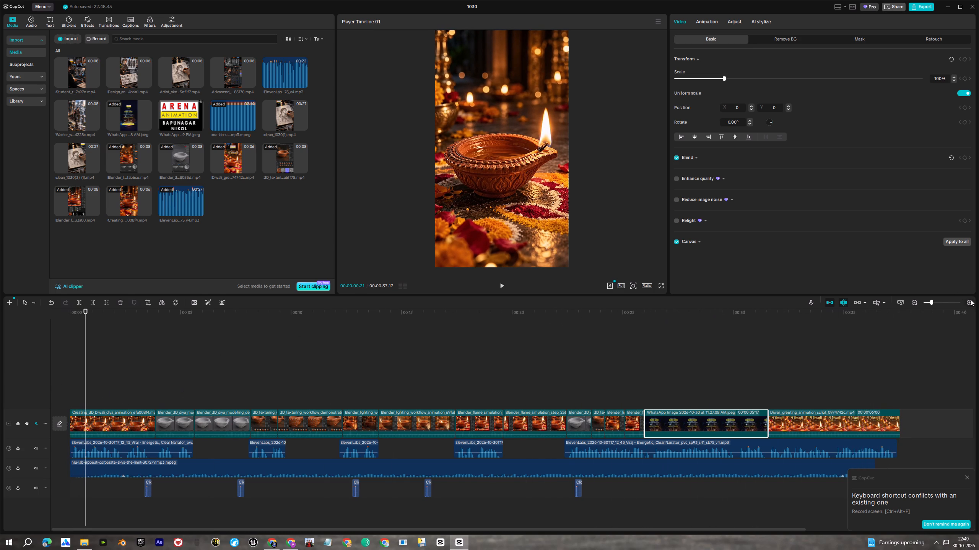
double_click(970, 301)
drag(359, 309, 374, 310)
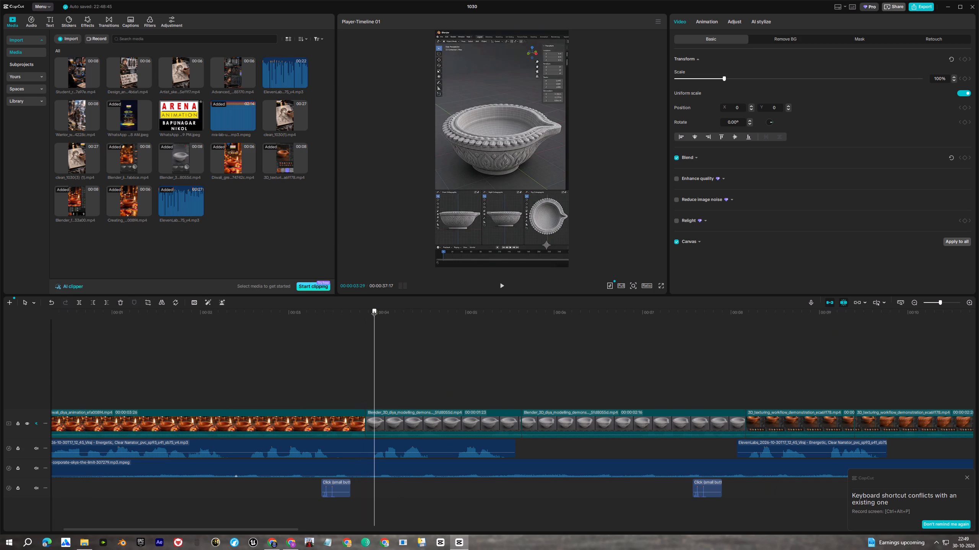
drag(374, 310, 367, 311)
drag(340, 491, 380, 492)
drag(709, 485, 759, 489)
key(space)
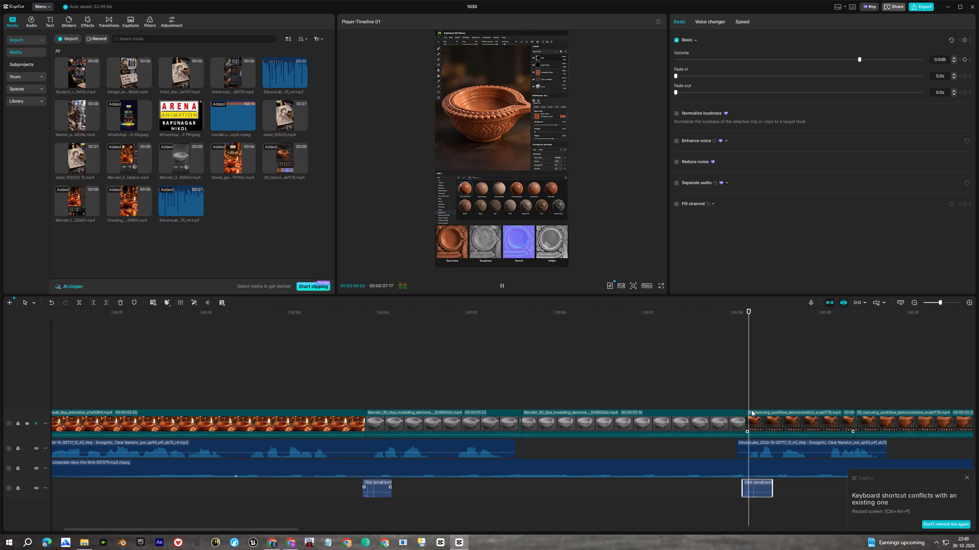
Align the third click sound with the first lighting clip's start and the fourth with the first flame clip's start.
click(912, 305)
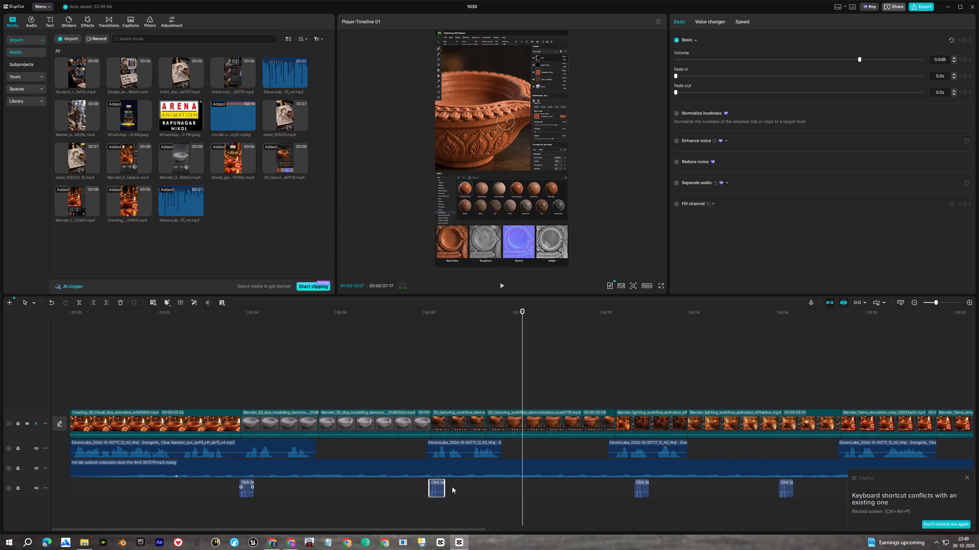
key(space)
drag(644, 493, 625, 492)
key(space)
drag(787, 487, 849, 488)
key(space)
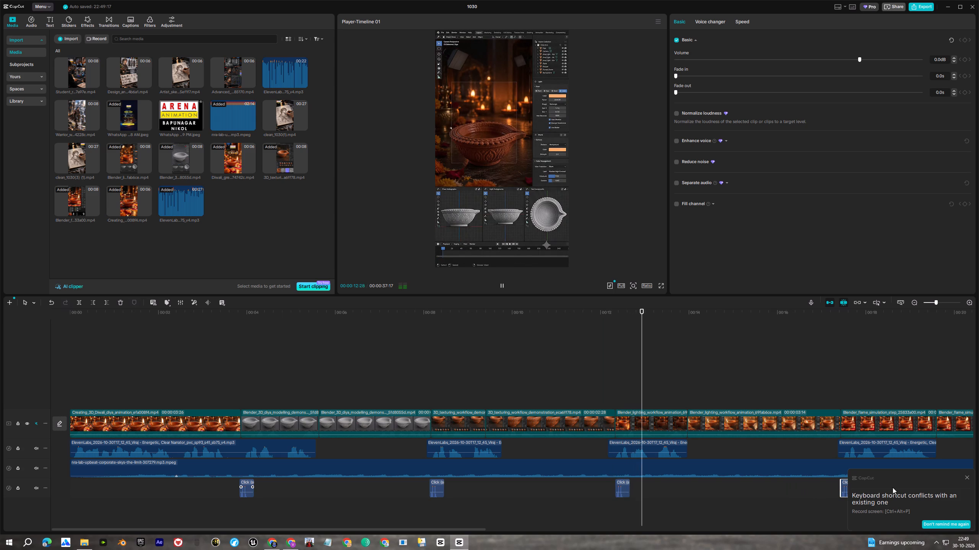
Dismiss the keyboard shortcut conflict notification.
click(966, 475)
click(967, 477)
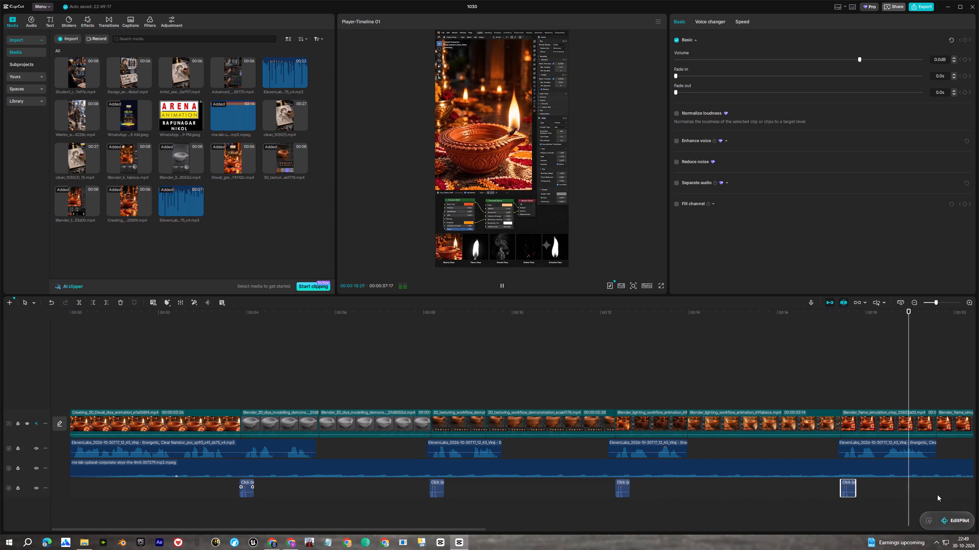
Move the fifth click sound to the start of the inserted modelling clip and play the transition into the texturing clip.
key(space)
key(space)
key(space)
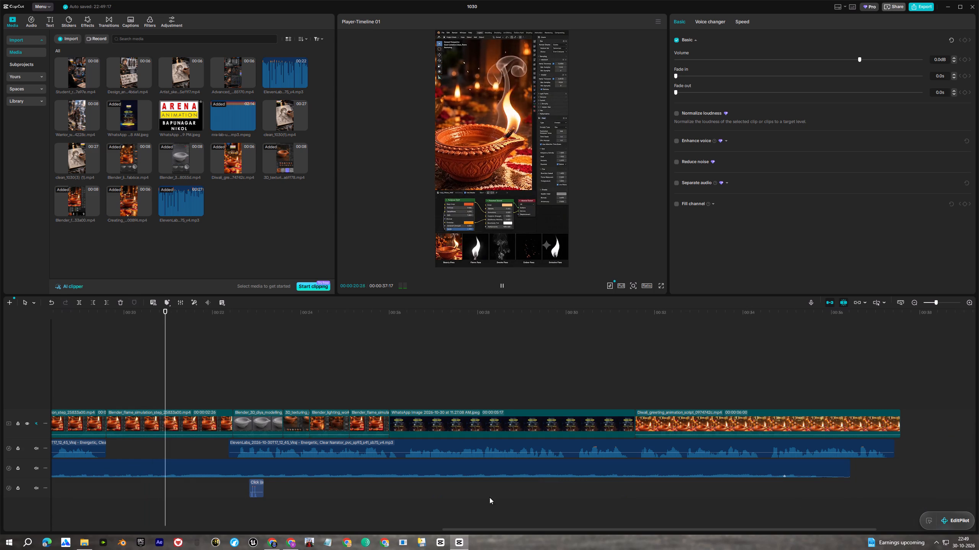
key(space)
click(220, 331)
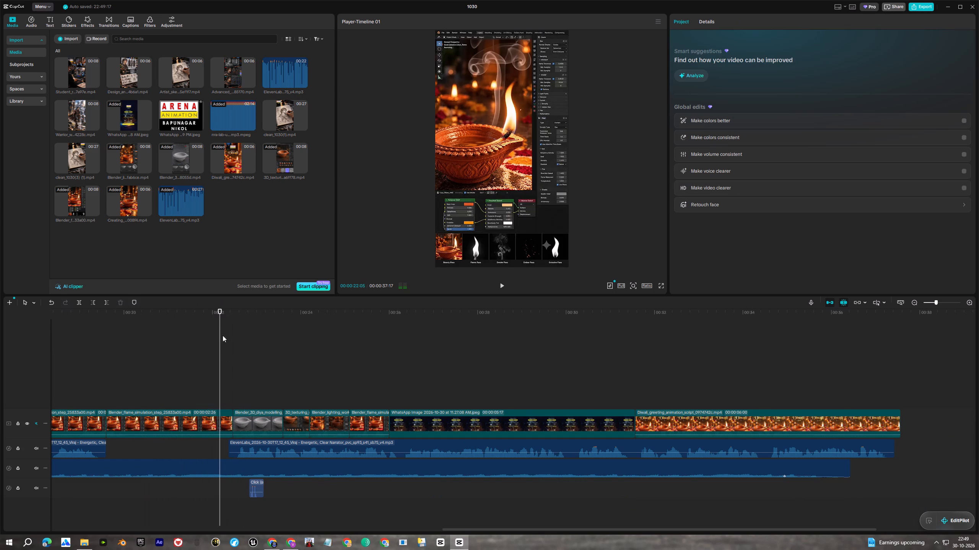
drag(254, 488, 238, 489)
key(space)
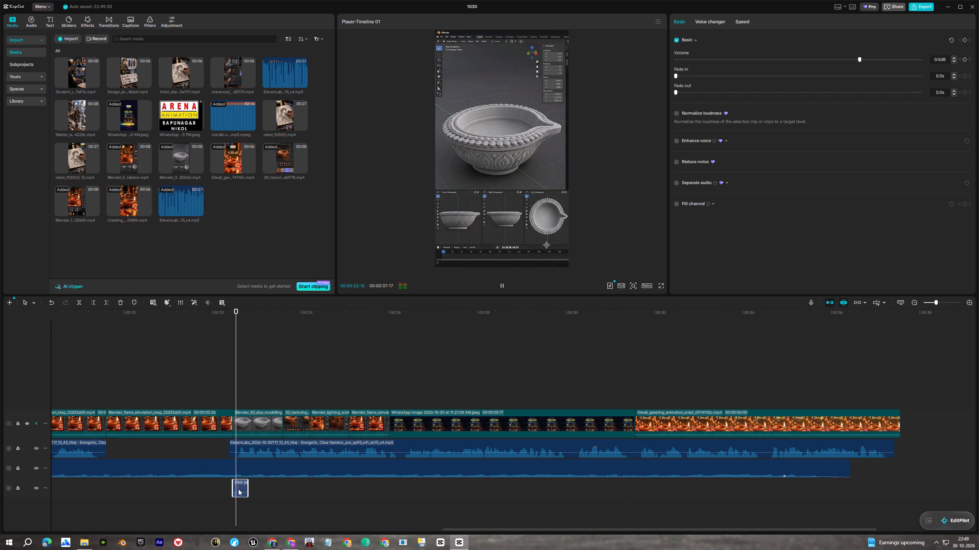
key(space)
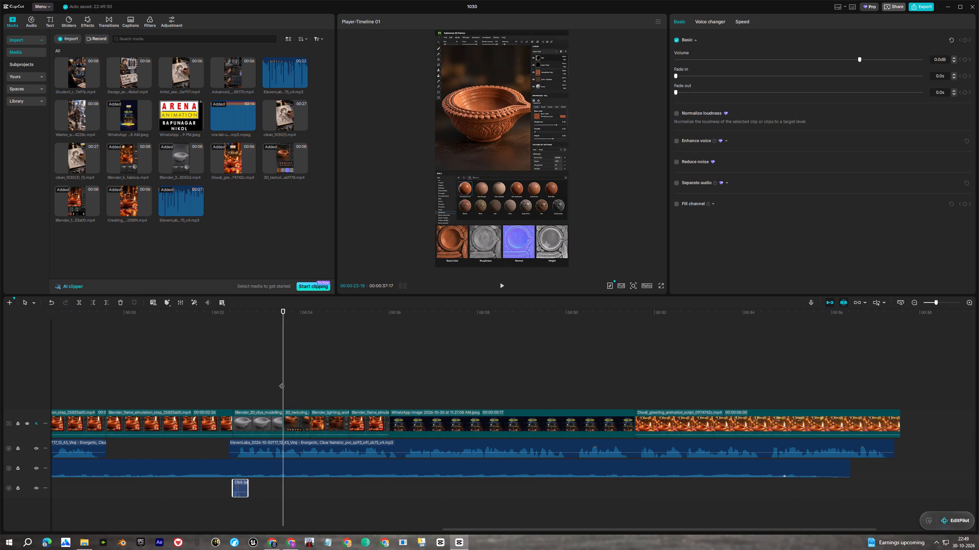
Paste copies of the click sound at the starts of the inserted texturing, lighting and flame clips, the first at about 00:00:23:19.
click(283, 382)
key(ctrl+c)
key(ctrl+v)
key(space)
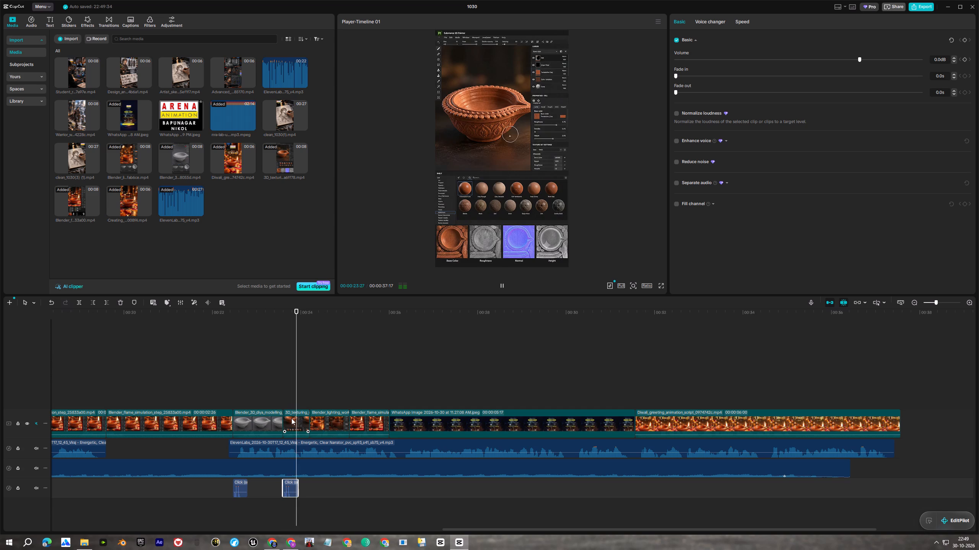
key(space)
key(ctrl+v)
drag(311, 402, 336, 396)
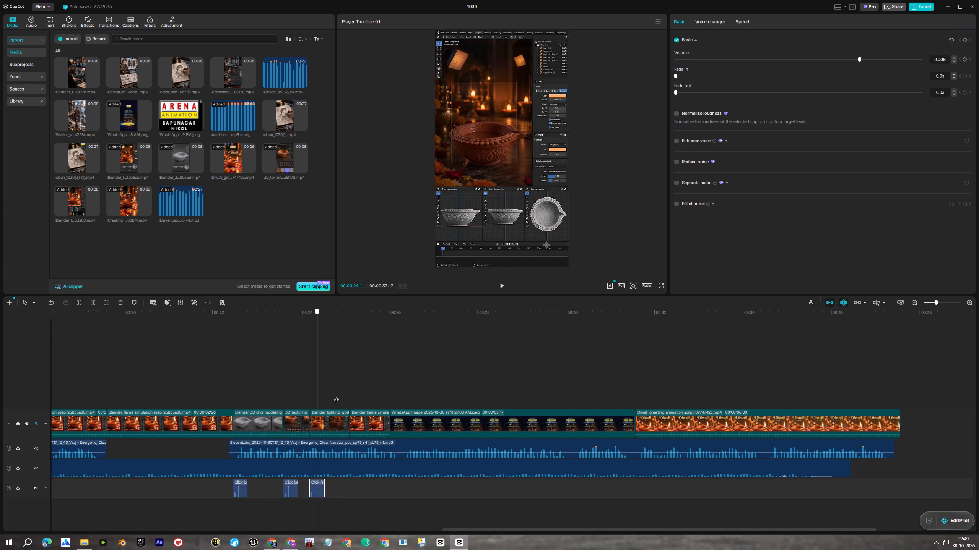
drag(336, 396, 349, 393)
key(ctrl+v)
Paste the click sound at the start of the WhatsApp image at 00:00:26:00 and at the start of the Diwali greeting clip.
key(space)
key(space)
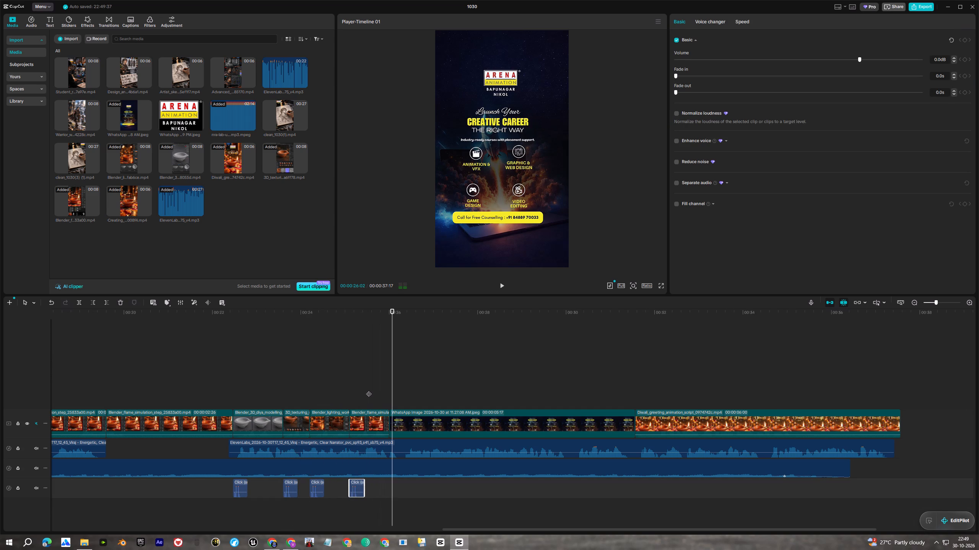
click(389, 381)
key(ctrl+v)
key(space)
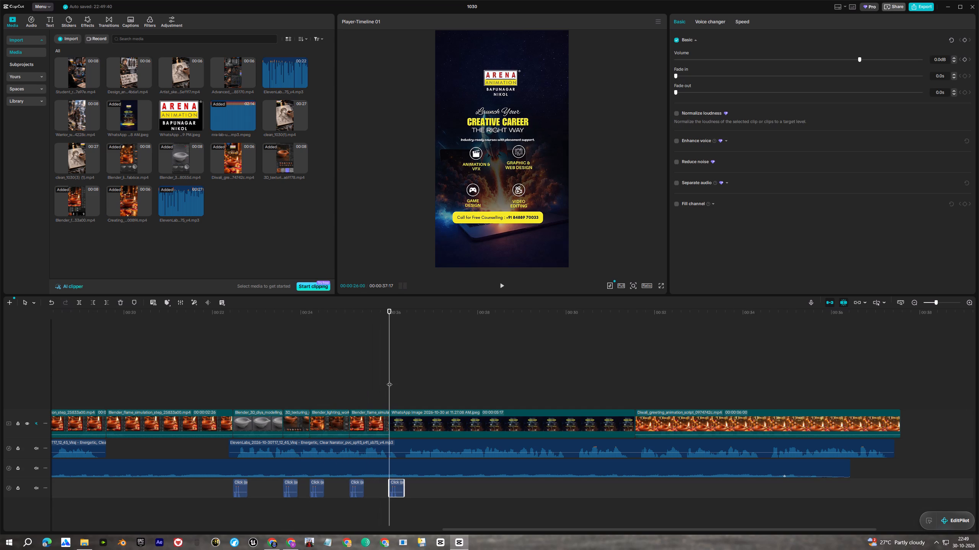
click(633, 312)
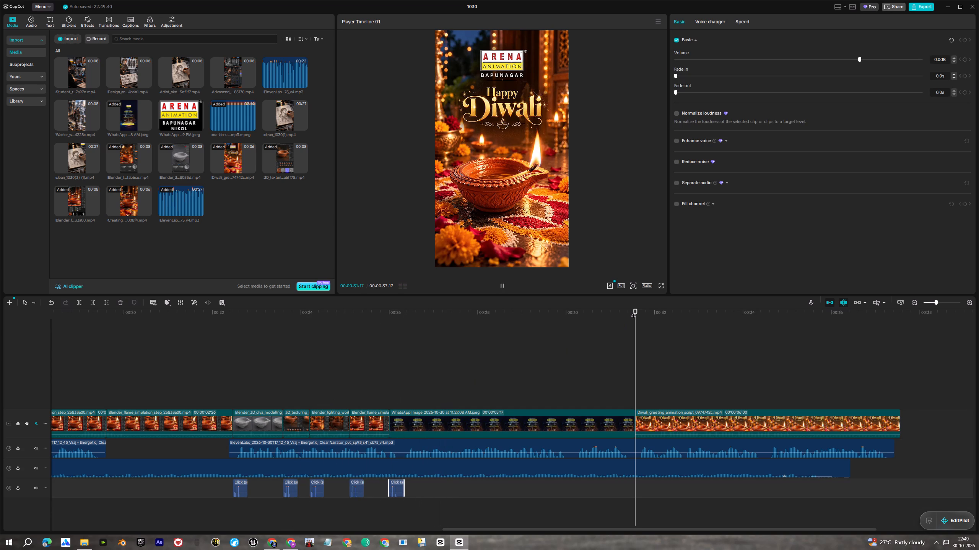
key(ctrl+b)
key(ctrl+v)
Add the Blurry Shine transition from Hits between the opening diya clip and the modelling clip, accept duplicate frames, and play it.
drag(633, 312, 1, 386)
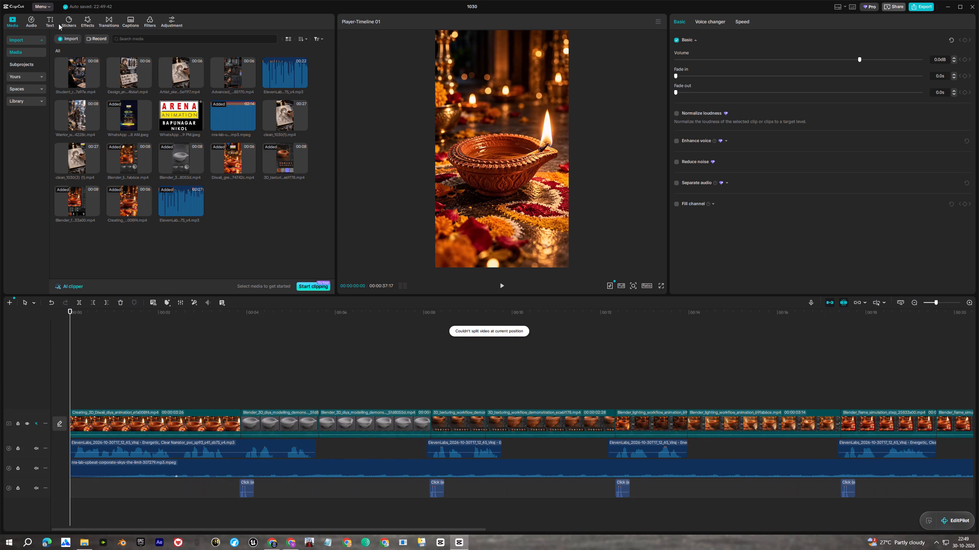
click(104, 16)
click(25, 125)
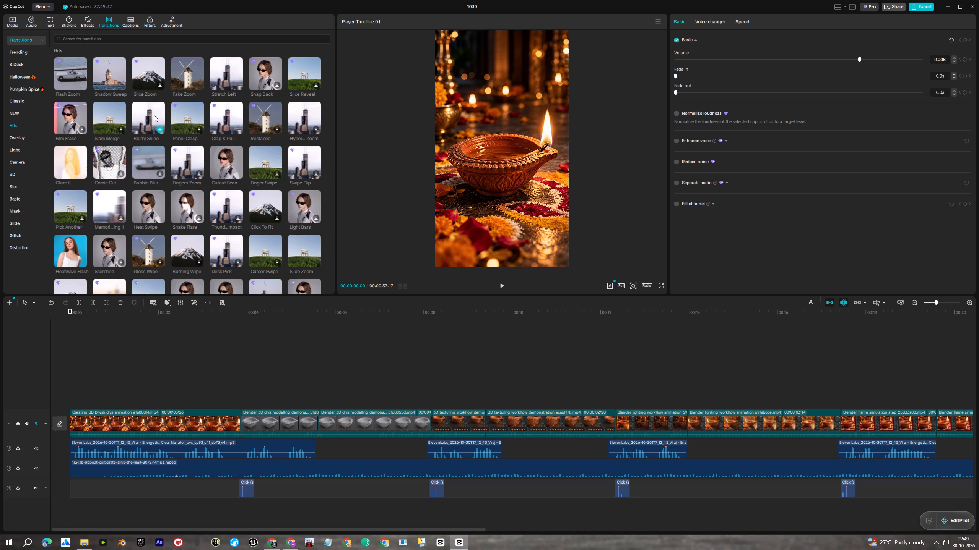
drag(154, 115, 224, 414)
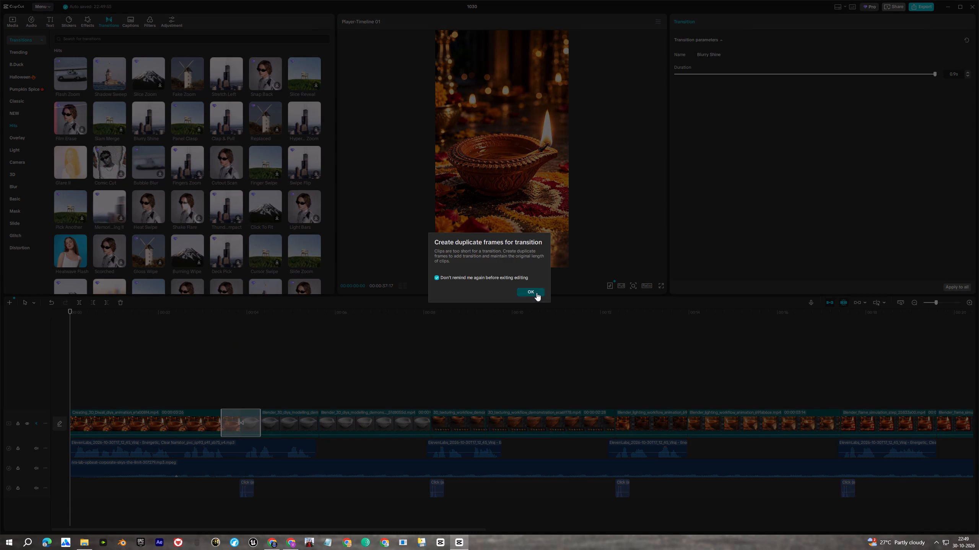
click(537, 293)
key(space)
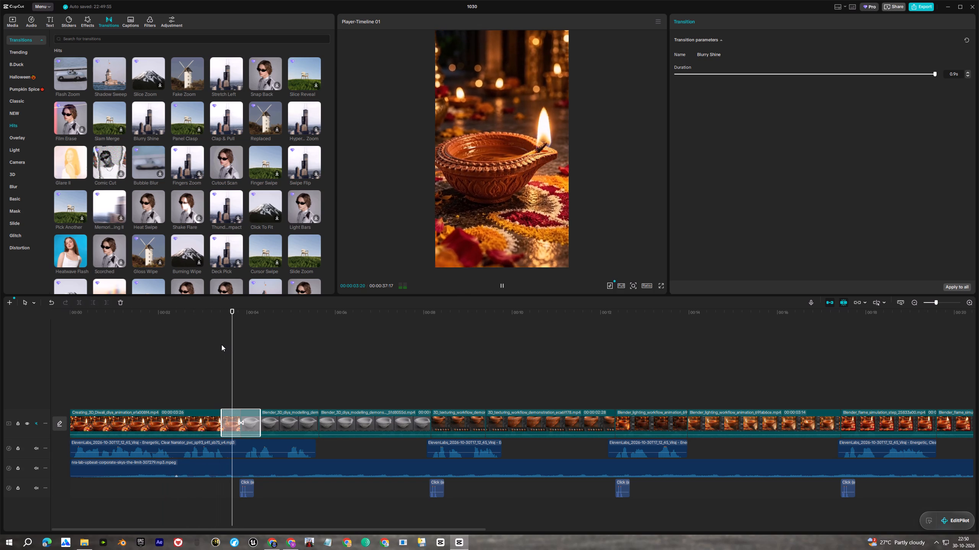
key(space)
Set the Blurry Shine transition's duration to 0.6 s, apply it to all clips, and play the result.
drag(783, 74, 796, 73)
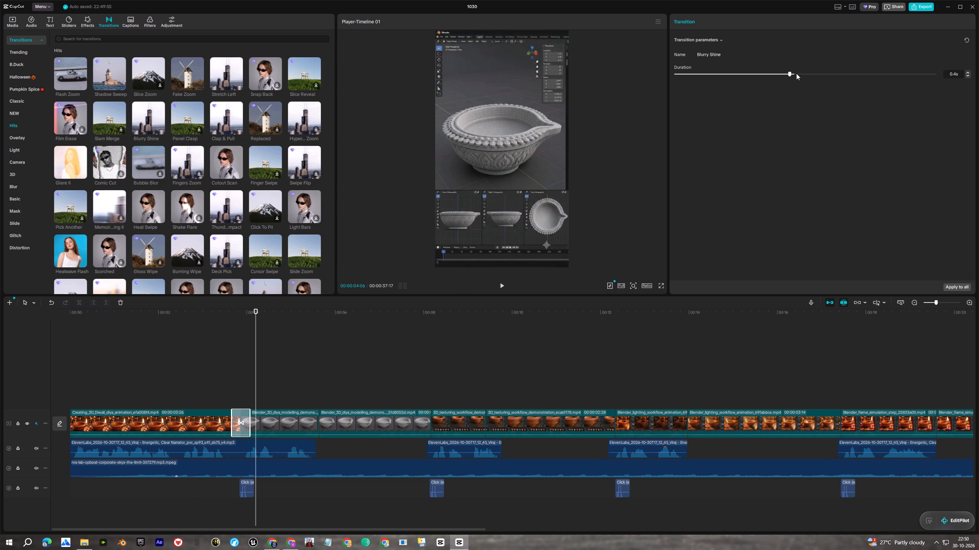
drag(796, 73, 848, 73)
click(949, 288)
key(space)
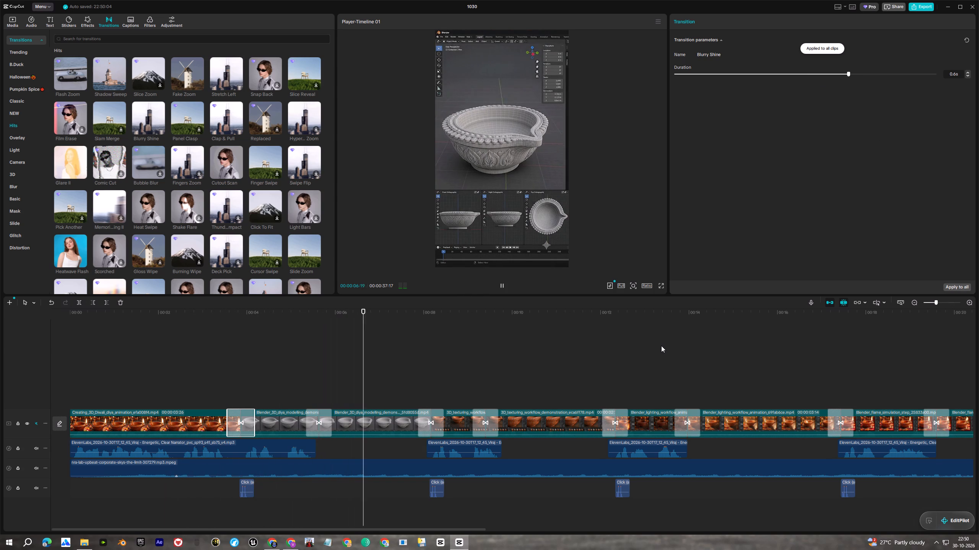
Play the transitions across the first cuts, and undo the Blurry Shine transitions between all the clips.
key(space)
key(space)
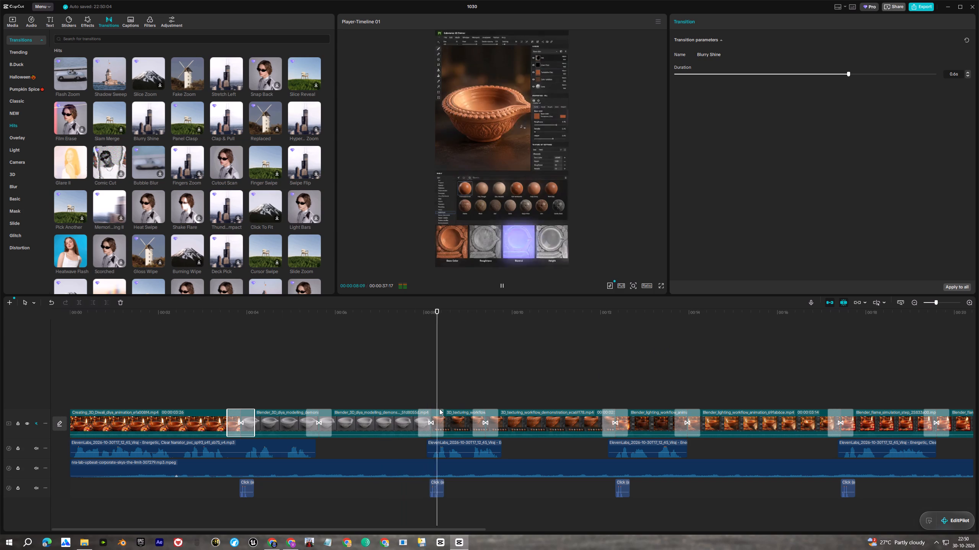
key(space)
key(ctrl+z)
key(ctrl+z)
key(ctrl+z)
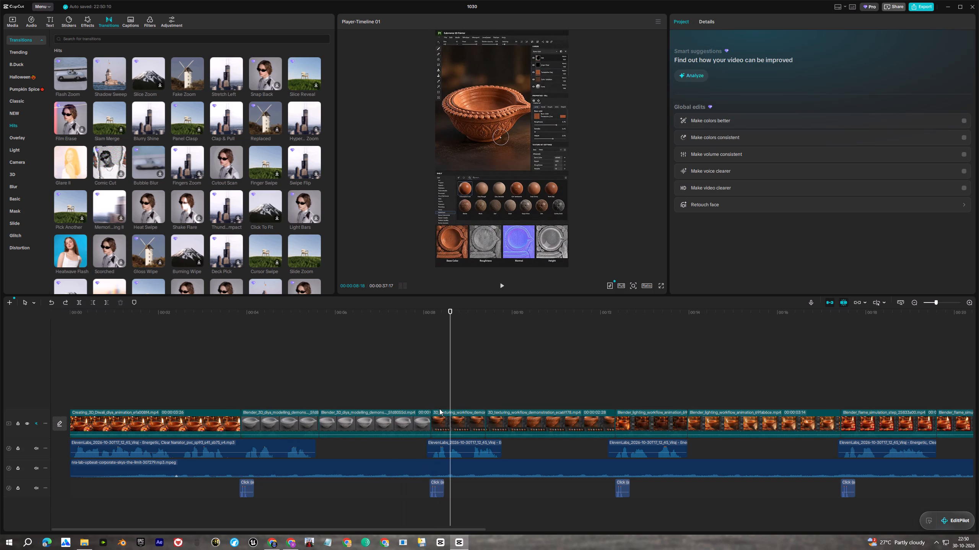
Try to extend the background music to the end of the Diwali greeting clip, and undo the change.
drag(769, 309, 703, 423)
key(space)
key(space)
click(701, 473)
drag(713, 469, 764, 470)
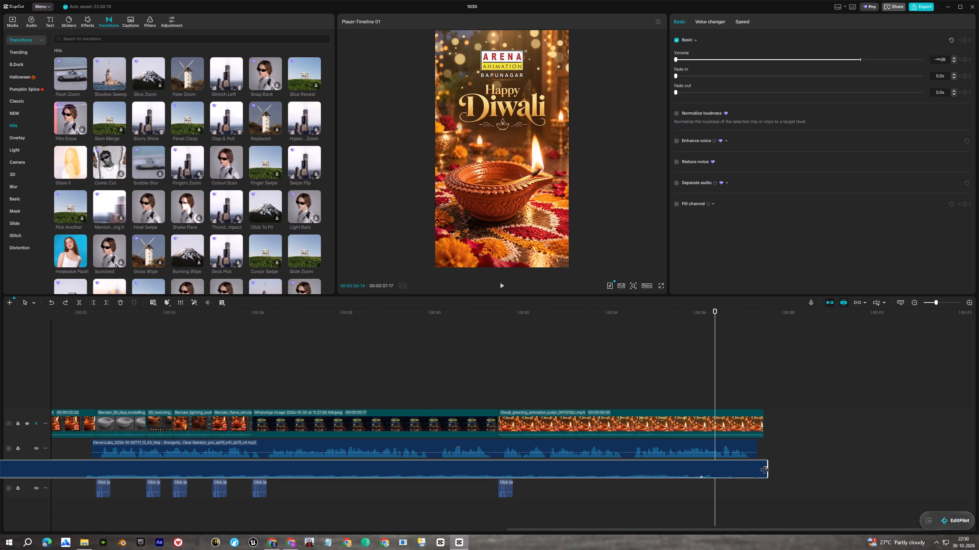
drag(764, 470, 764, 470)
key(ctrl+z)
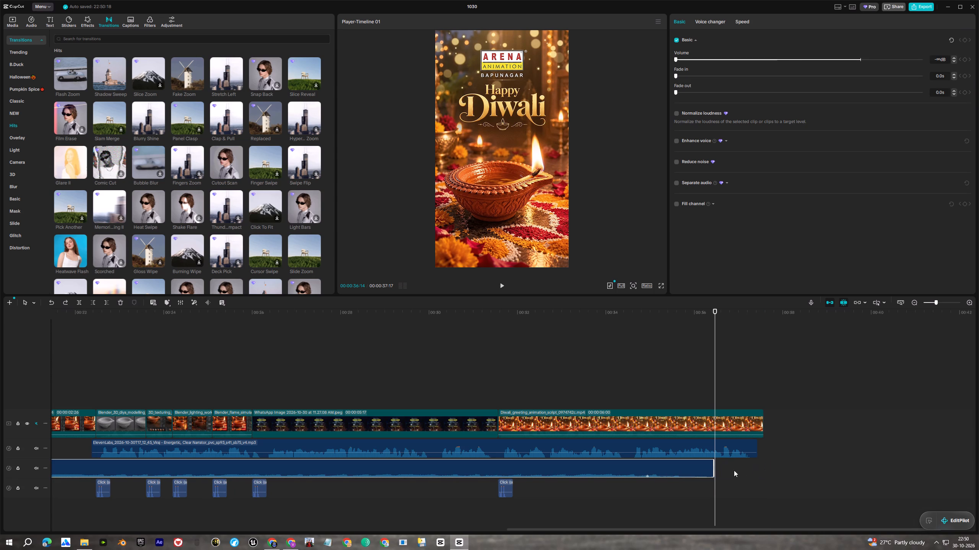
Extend the background music to the end of the Diwali greeting clip, and move its fade-out volume keyframes towards the new end.
drag(713, 466, 744, 466)
click(685, 470)
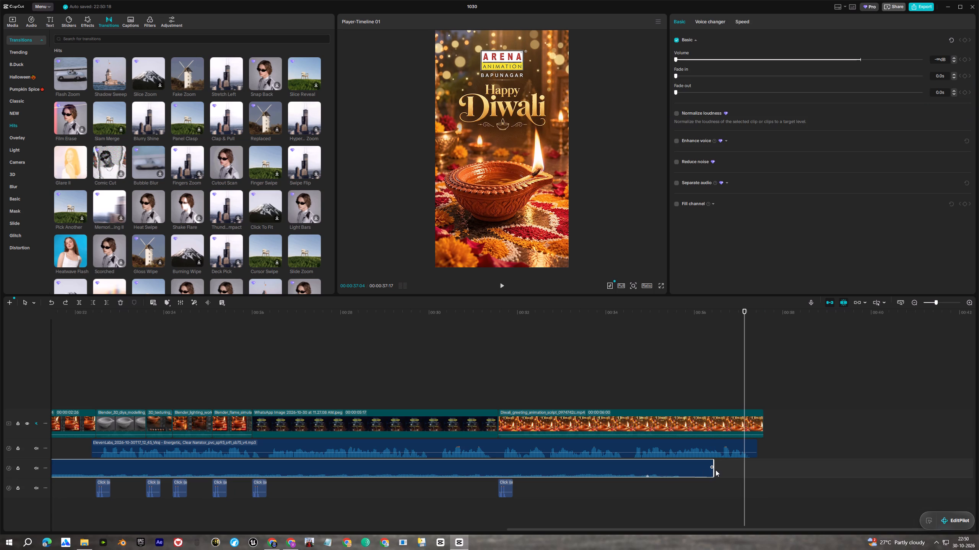
drag(714, 470, 764, 469)
drag(713, 475, 771, 476)
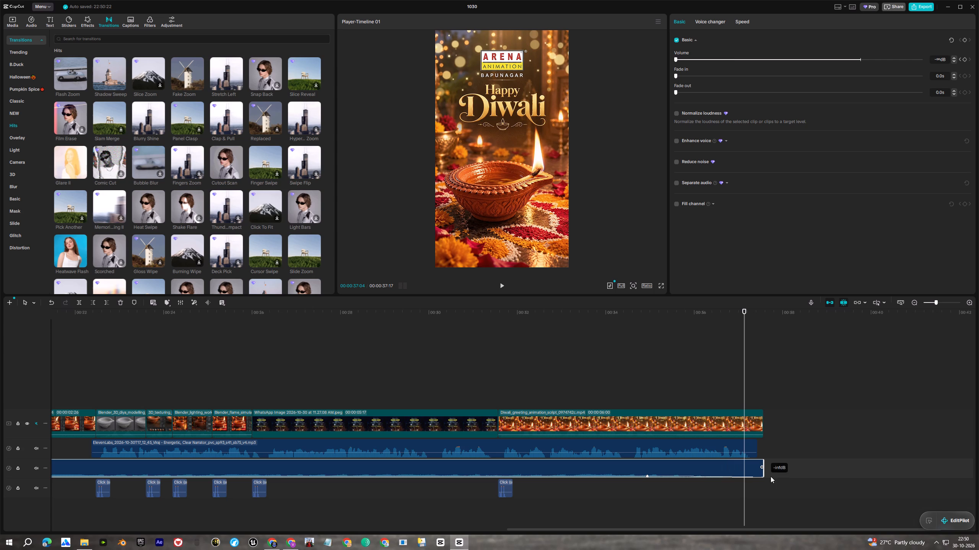
drag(771, 476, 782, 476)
drag(647, 476, 716, 476)
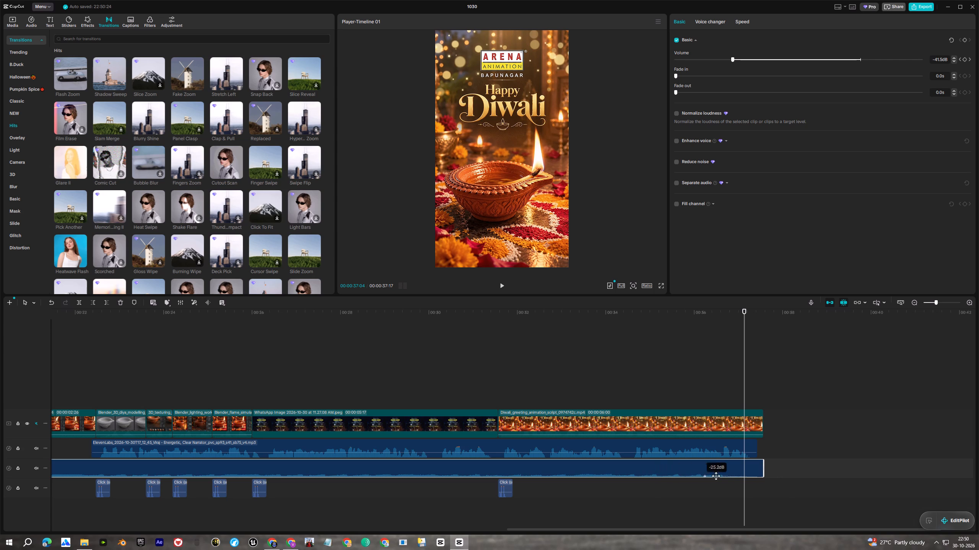
drag(716, 476, 746, 473)
Apply the Fade Out closing animation to the Diwali greeting clip.
click(707, 432)
click(735, 16)
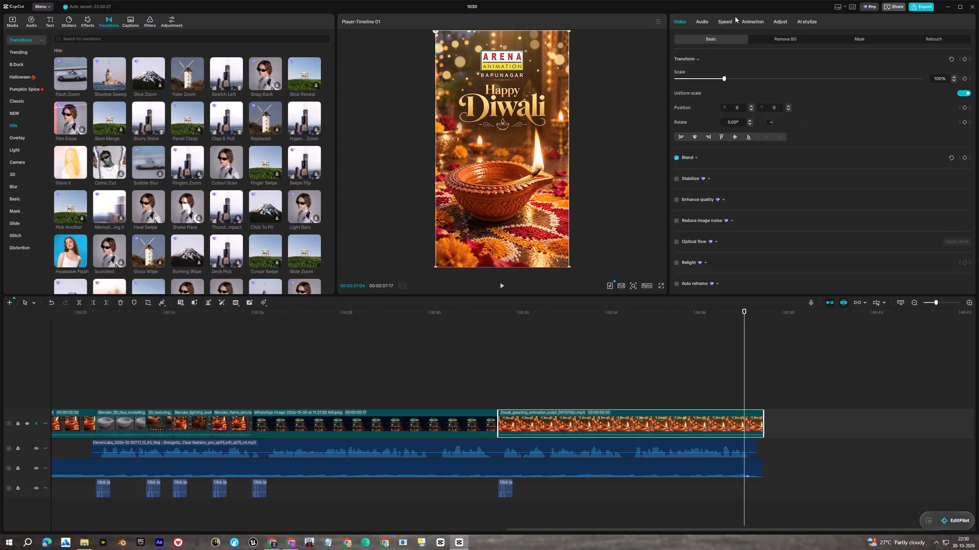
click(748, 19)
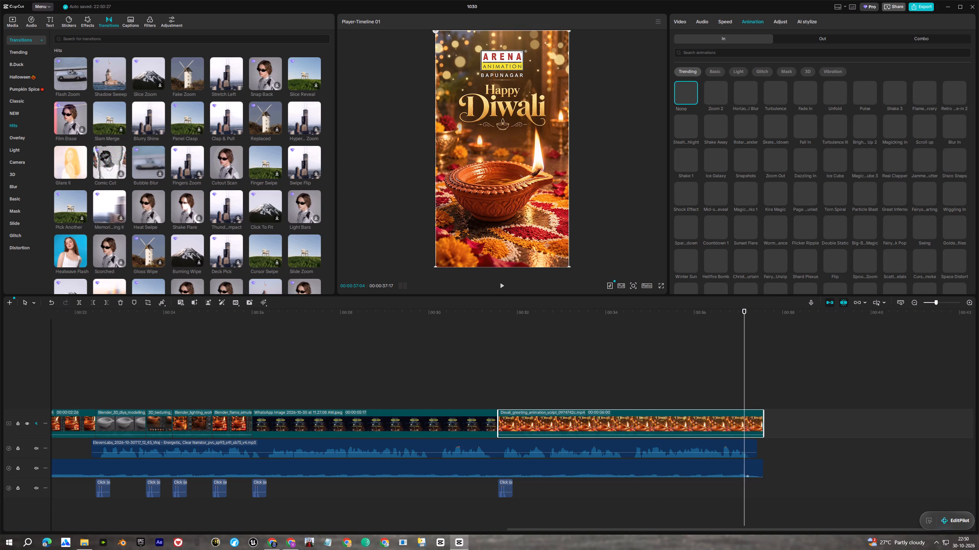
click(815, 36)
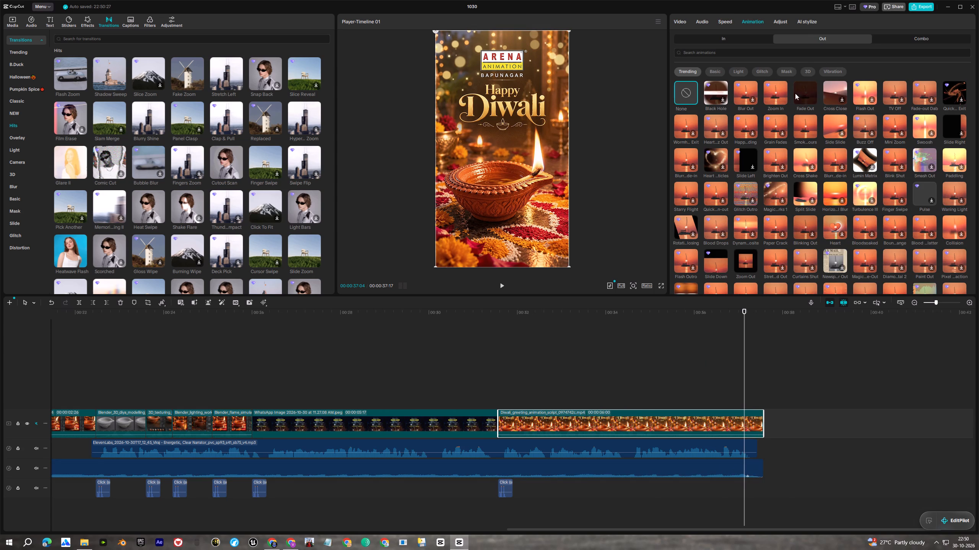
click(805, 93)
click(910, 10)
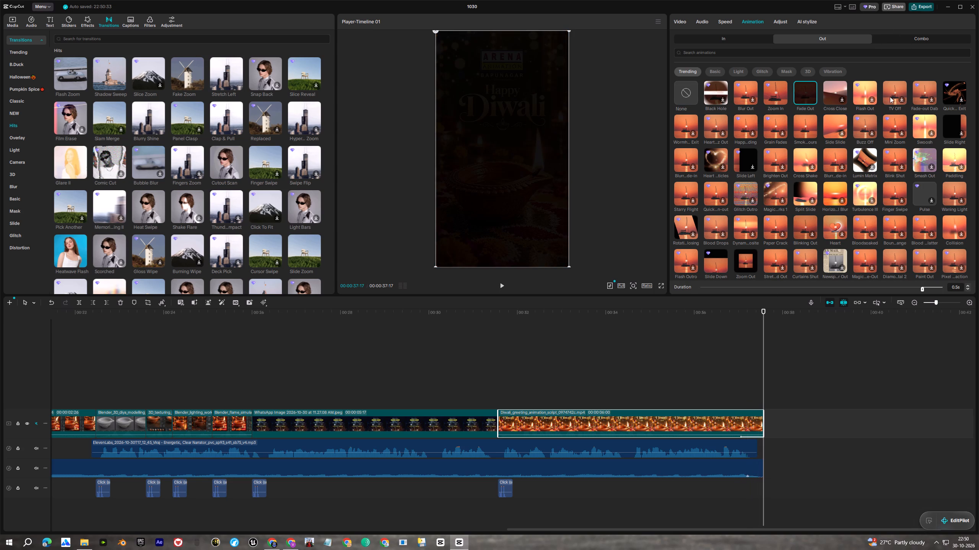
click(577, 382)
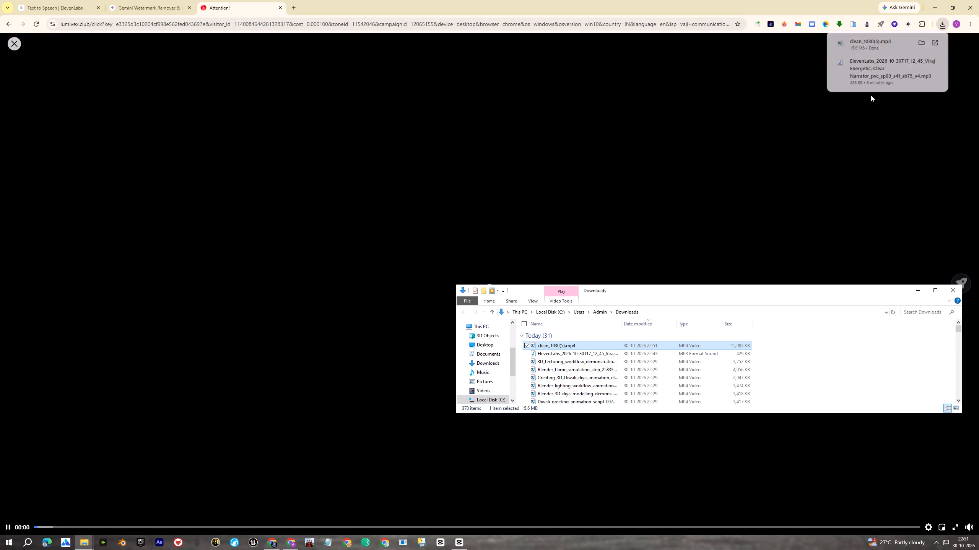
drag(566, 345, 459, 549)
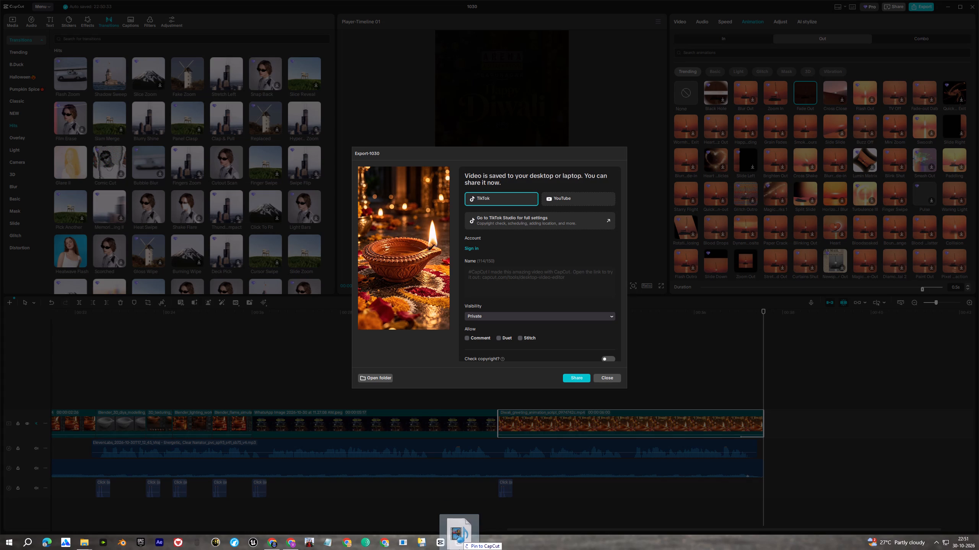
drag(459, 549, 369, 434)
click(604, 379)
click(79, 549)
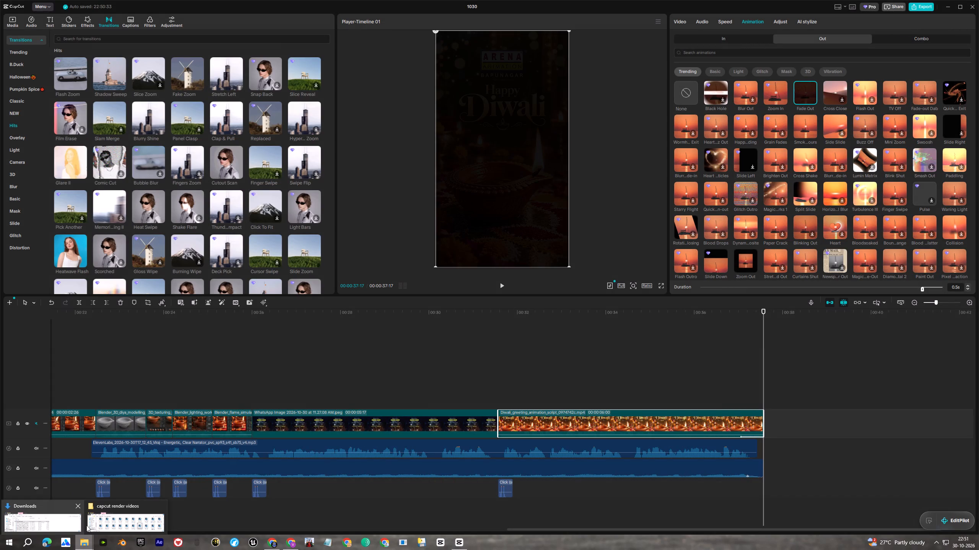
click(63, 521)
drag(559, 346, 17, 373)
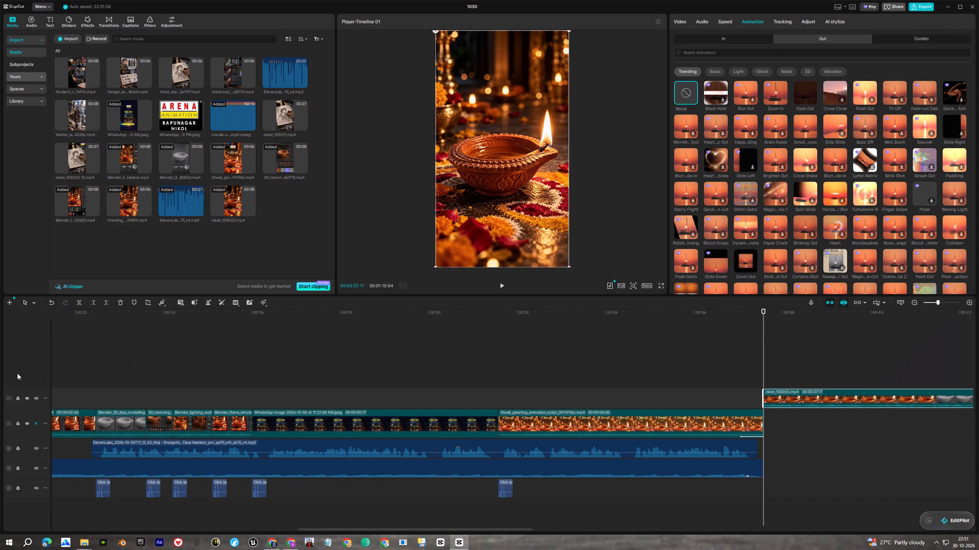
triple_click(912, 307)
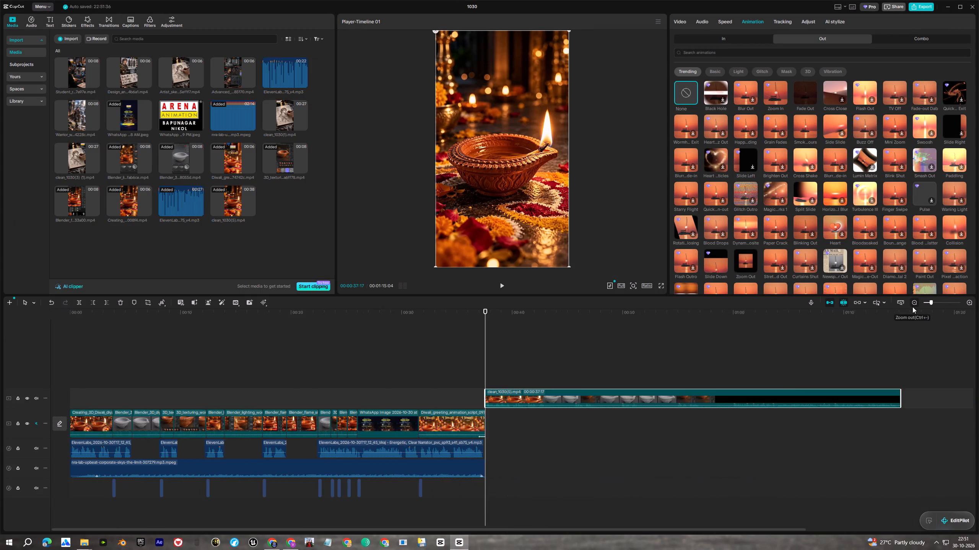
drag(346, 403, 122, 406)
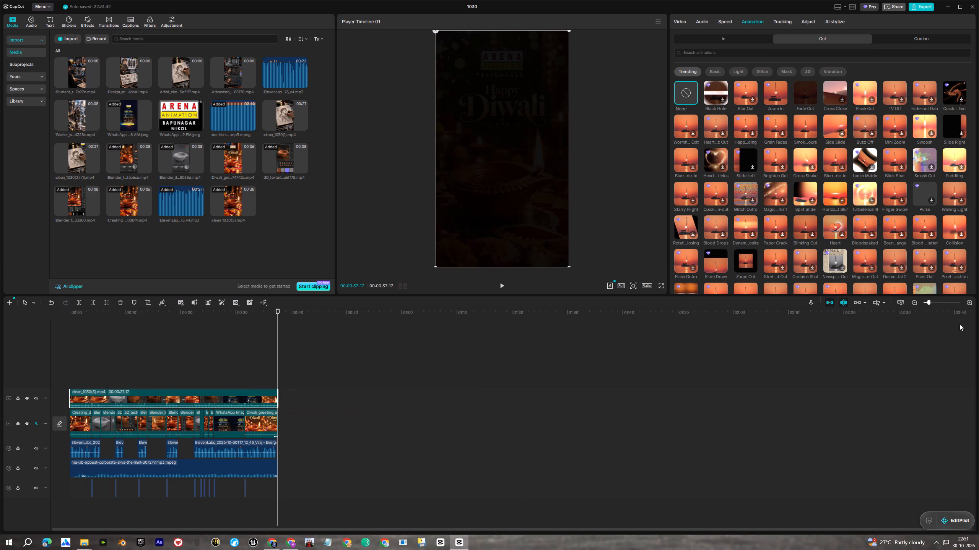
Split the clean_1030(5).mp4 overlay clip to match the main track's cuts at about 00:03:25, 00:08:04, 00:12:10 and 00:17:11.
double_click(967, 304)
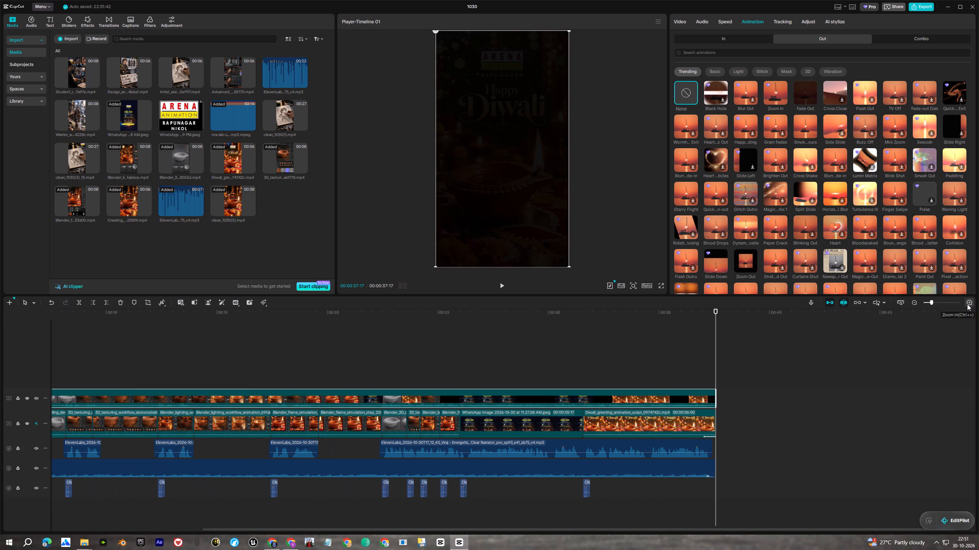
drag(170, 316, 185, 347)
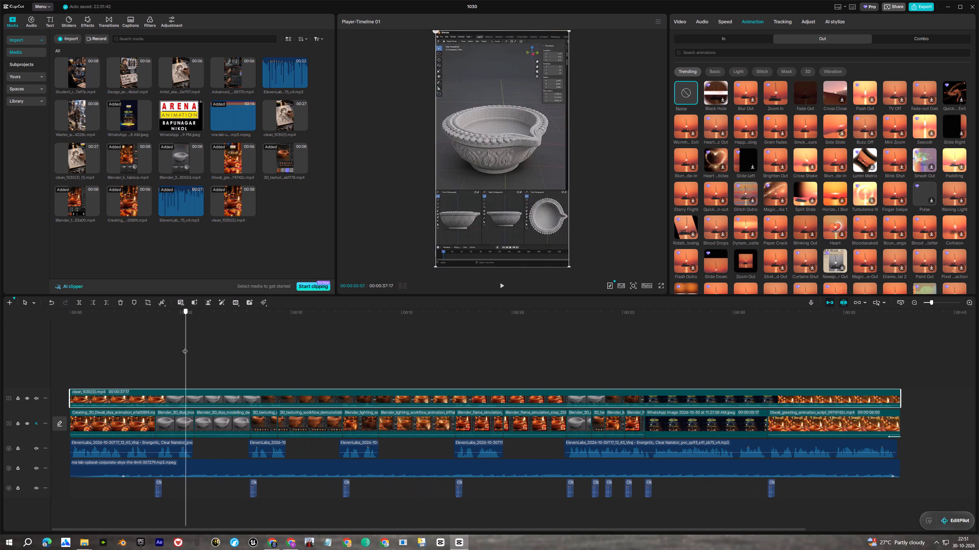
drag(185, 347, 153, 352)
key(ctrl+b)
drag(153, 352, 157, 352)
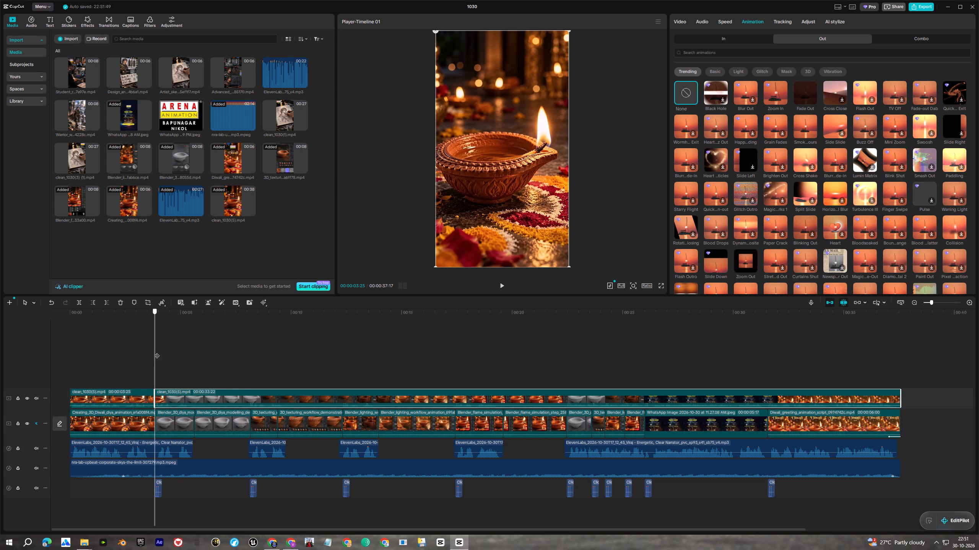
drag(157, 352, 252, 356)
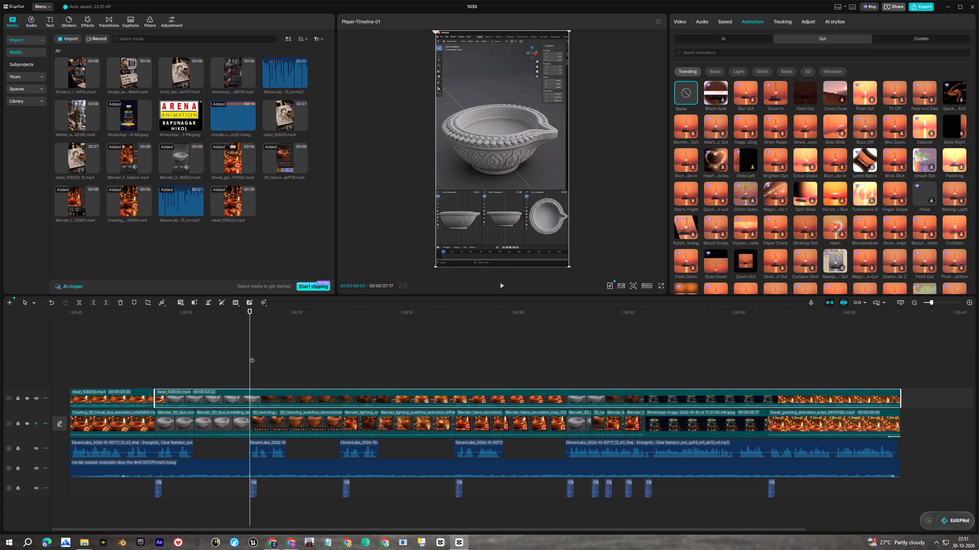
key(ctrl+b)
drag(250, 356, 343, 364)
key(ctrl+b)
drag(343, 364, 377, 375)
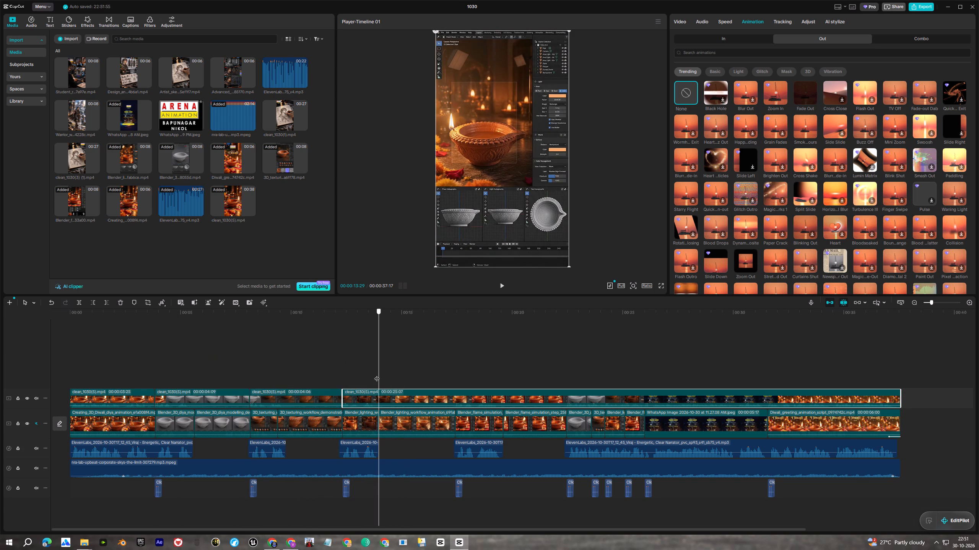
drag(377, 375, 453, 379)
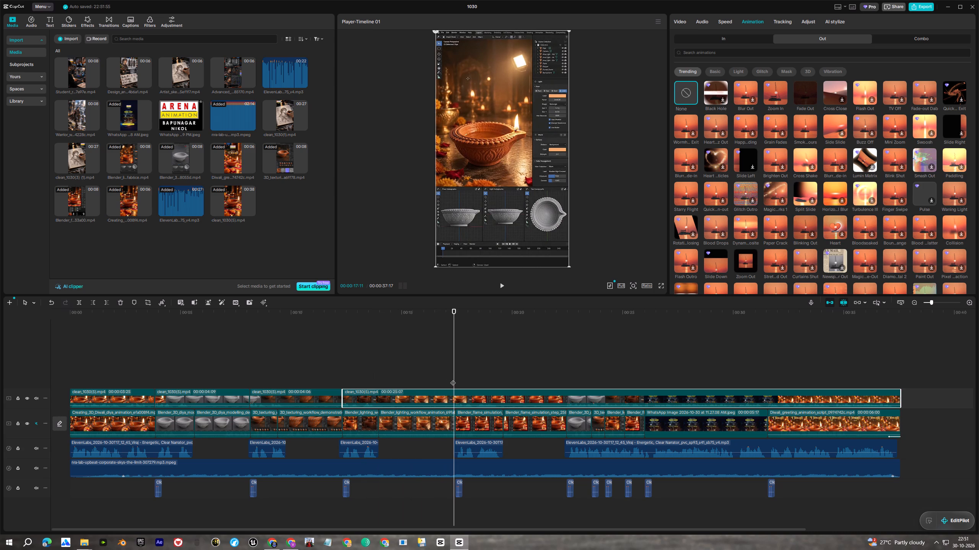
key(ctrl+b)
Split the remaining overlay footage at the cuts at about 00:22:11, 00:23:17, 00:24:06, 00:25:03 and 00:26:00.
drag(453, 379, 504, 382)
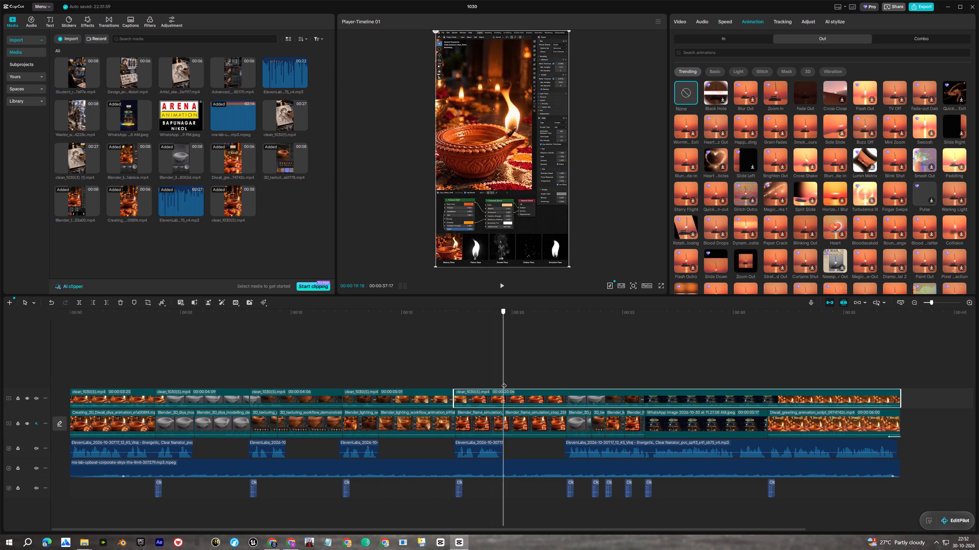
drag(504, 382, 564, 383)
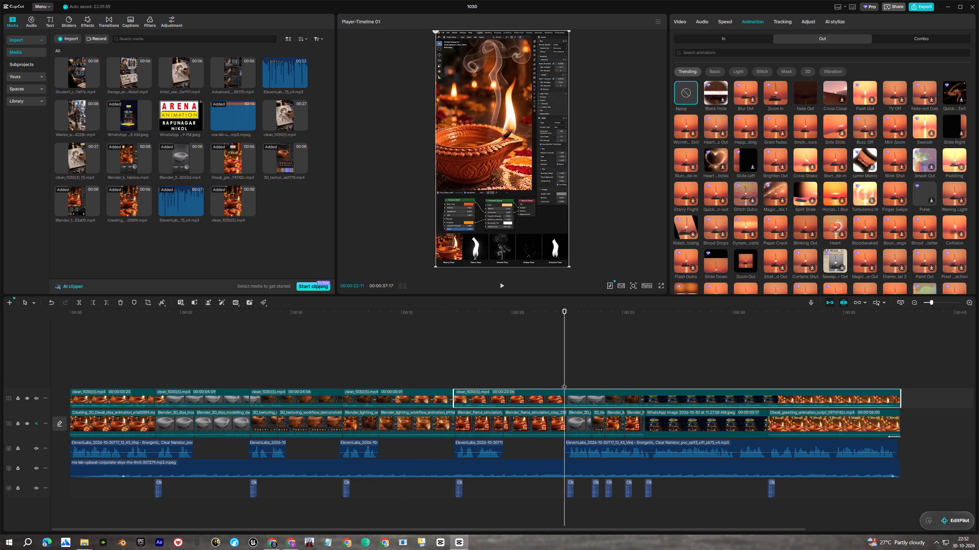
key(ctrl+b)
drag(564, 383, 590, 386)
key(ctrl+b)
drag(590, 386, 604, 387)
key(ctrl+b)
key(ctrl+v)
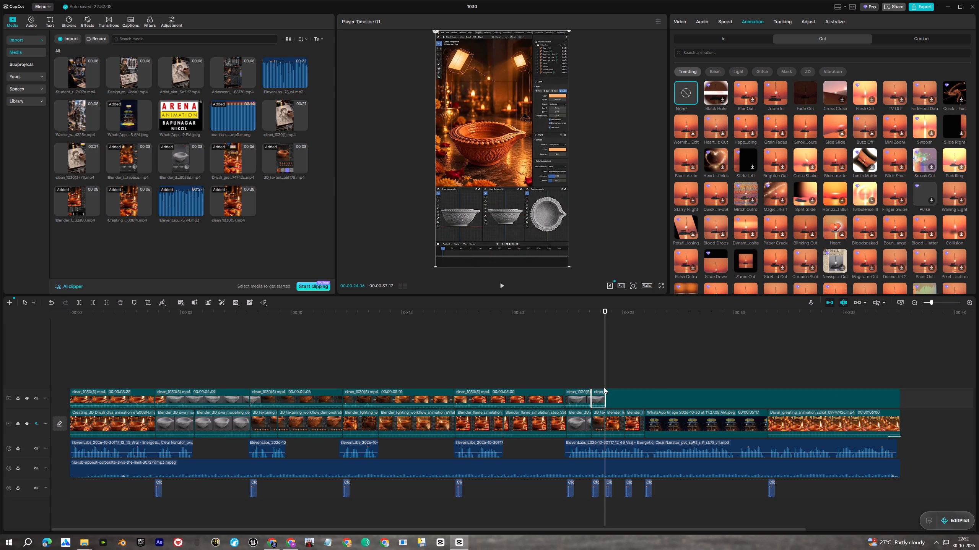
key(ctrl+z)
click(611, 393)
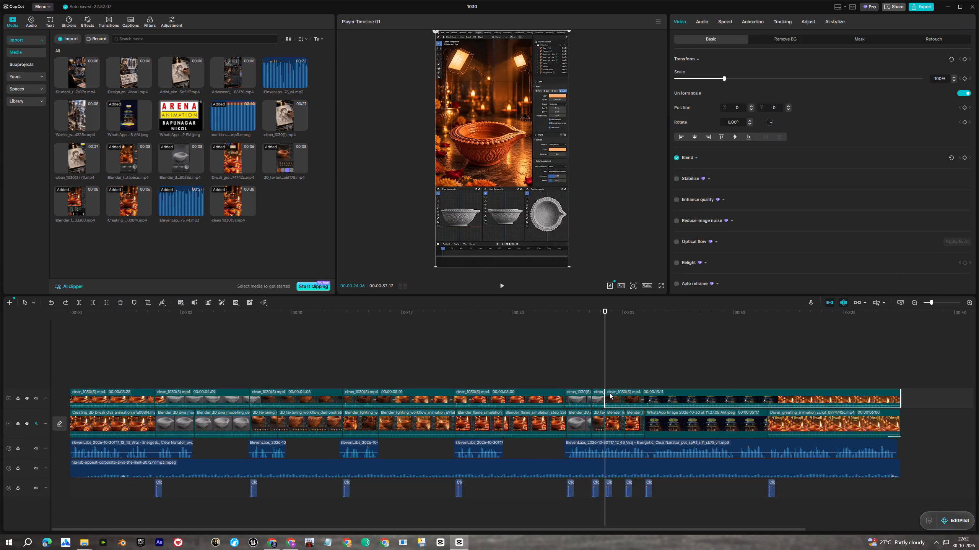
drag(606, 368, 626, 370)
key(ctrl+b)
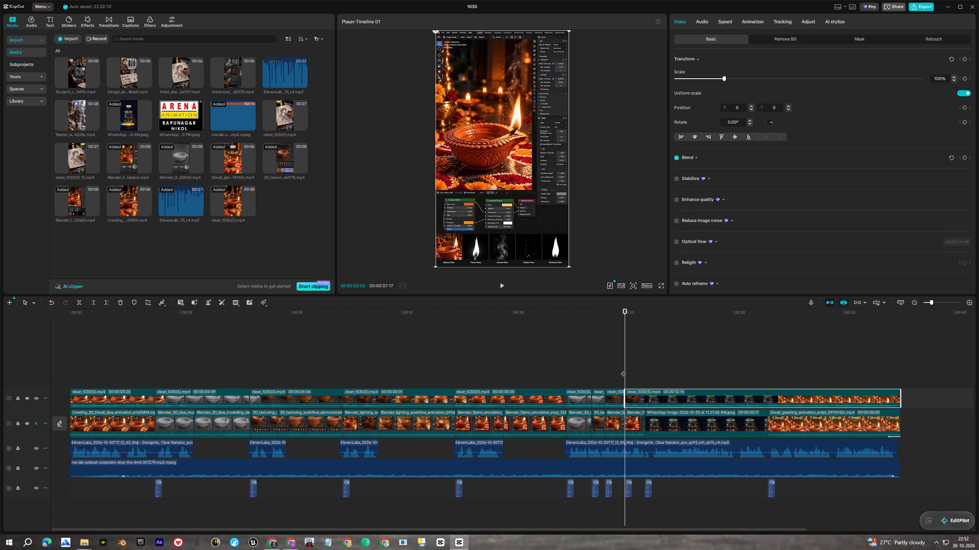
drag(623, 370, 643, 372)
key(ctrl+b)
Split the last overlay piece at 00:31:17, where the Diwali greeting clip starts on the main track.
drag(642, 372, 646, 373)
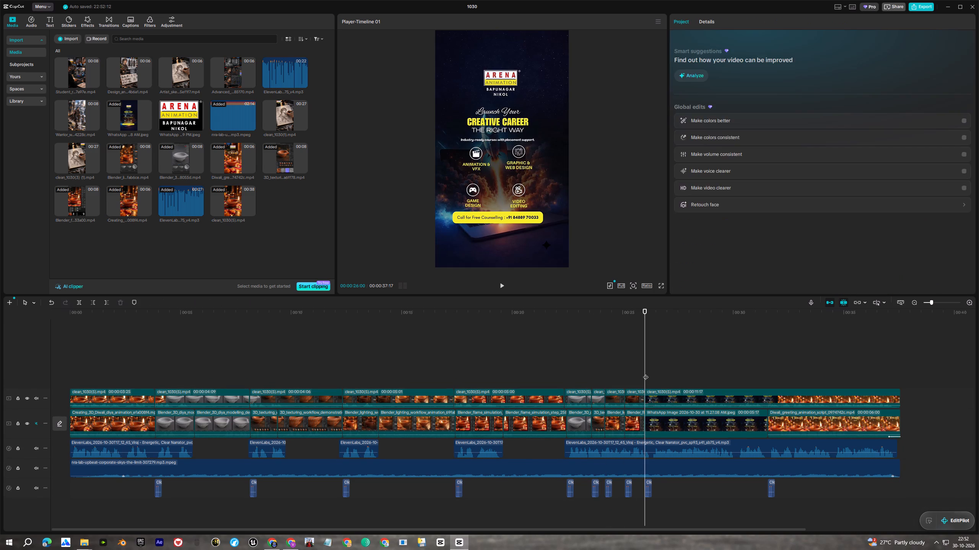
drag(646, 373, 673, 374)
drag(644, 351, 768, 361)
key(ctrl+b)
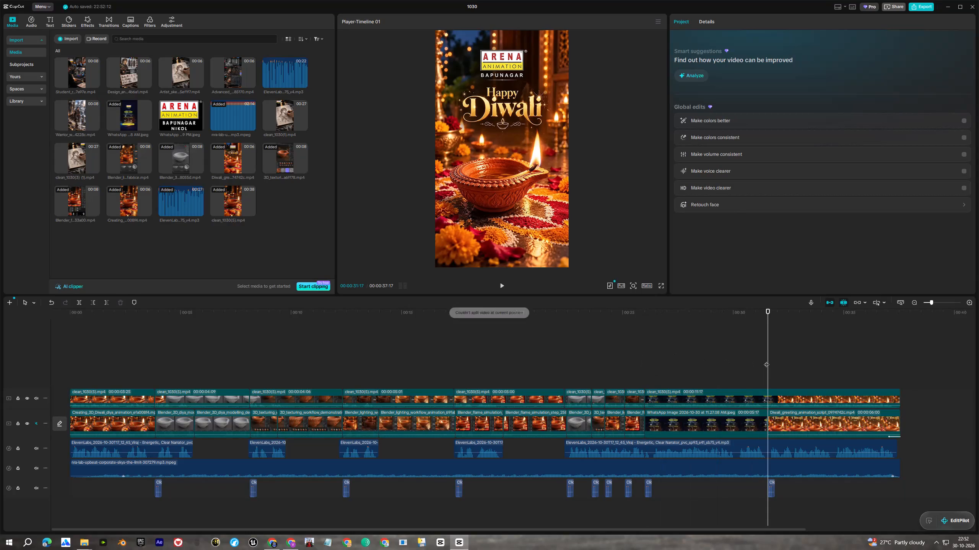
click(778, 386)
click(781, 391)
drag(777, 375, 768, 376)
key(ctrl+b)
Add the Blurry Shine transition at the overlay track's first cut, set its duration to 0.9 s, and apply it to all cuts.
drag(768, 376, 0, 350)
click(106, 23)
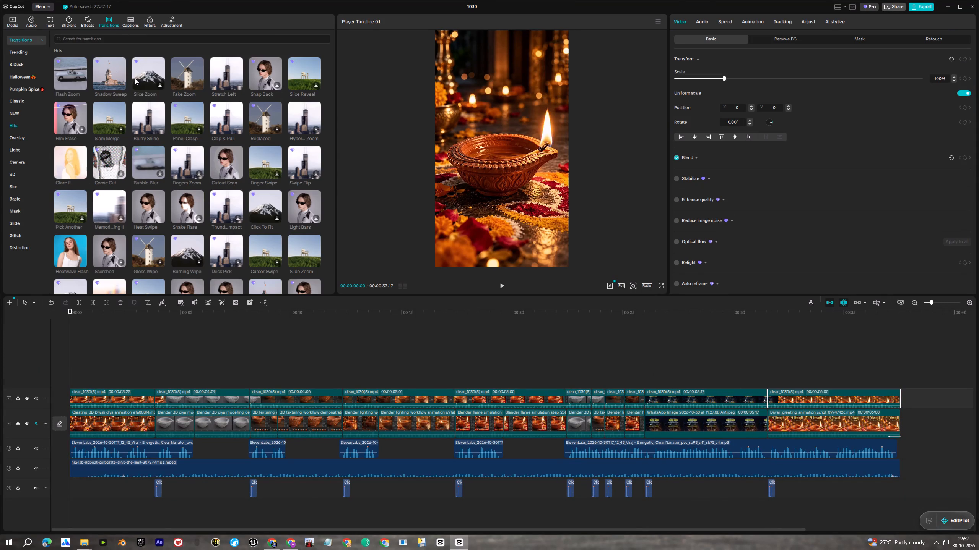
drag(114, 114, 101, 128)
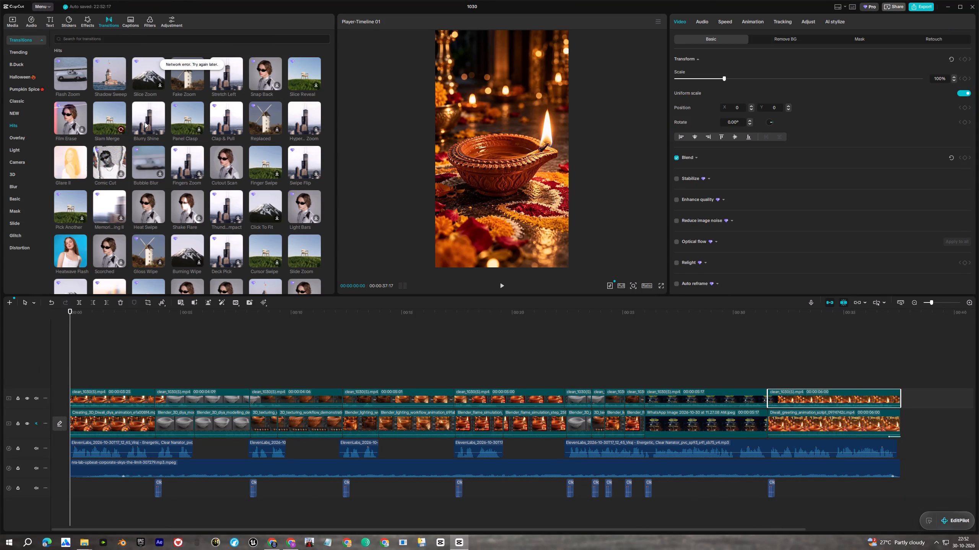
drag(146, 118, 142, 397)
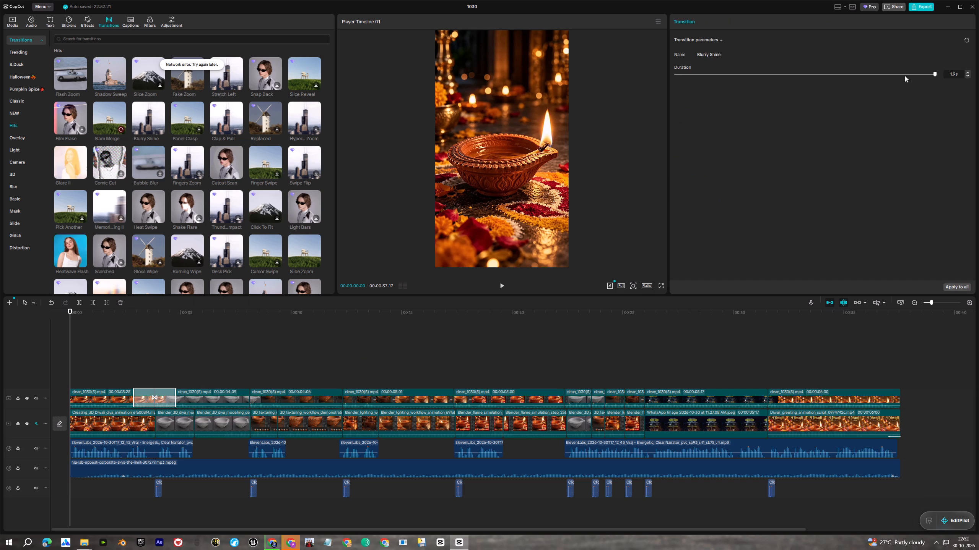
drag(855, 72, 788, 69)
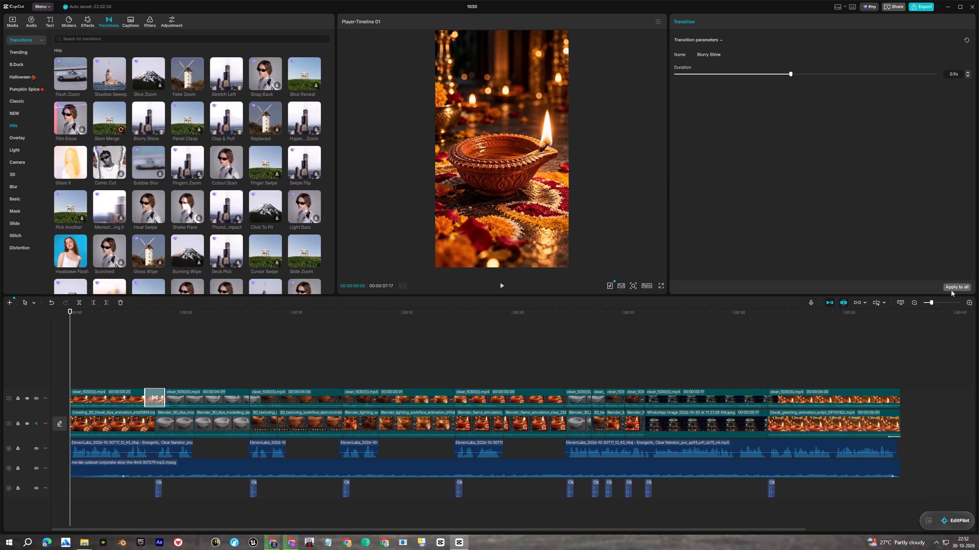
click(951, 290)
Delete the main track's transitions from its first cut through the cut between the two Blender lighting clips, keeping the overlay's transitions.
click(161, 421)
key(Delete)
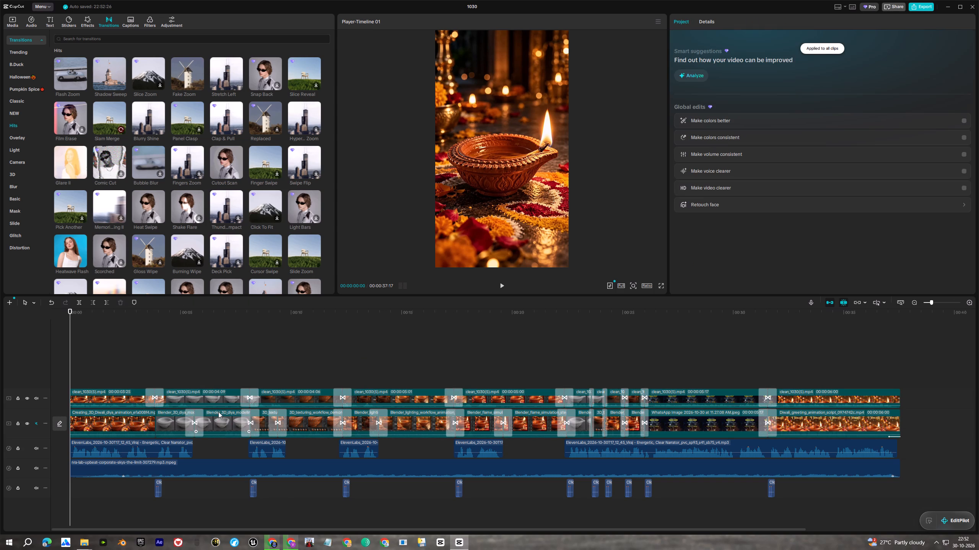
click(196, 416)
key(Delete)
click(246, 416)
key(Delete)
click(273, 417)
key(Delete)
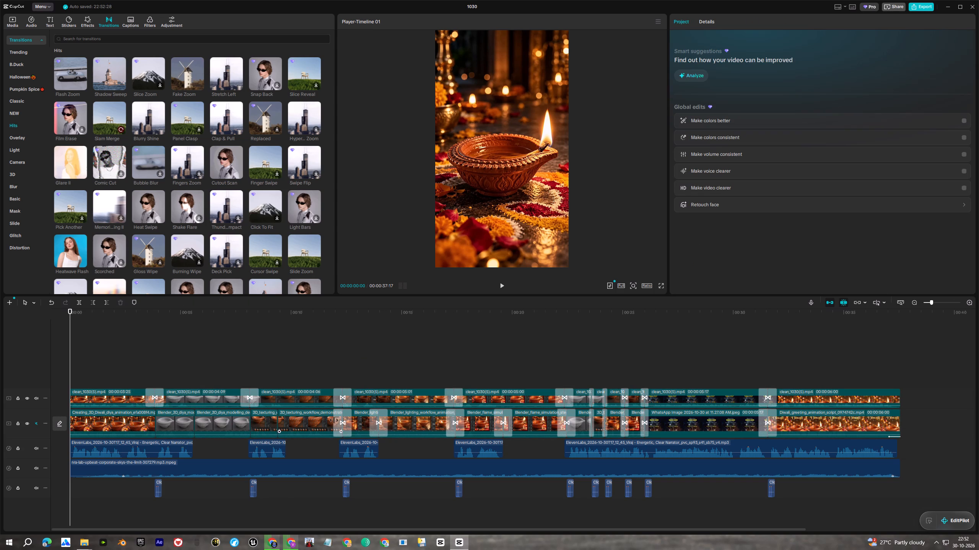
click(353, 417)
click(338, 417)
key(Delete)
click(379, 419)
key(Delete)
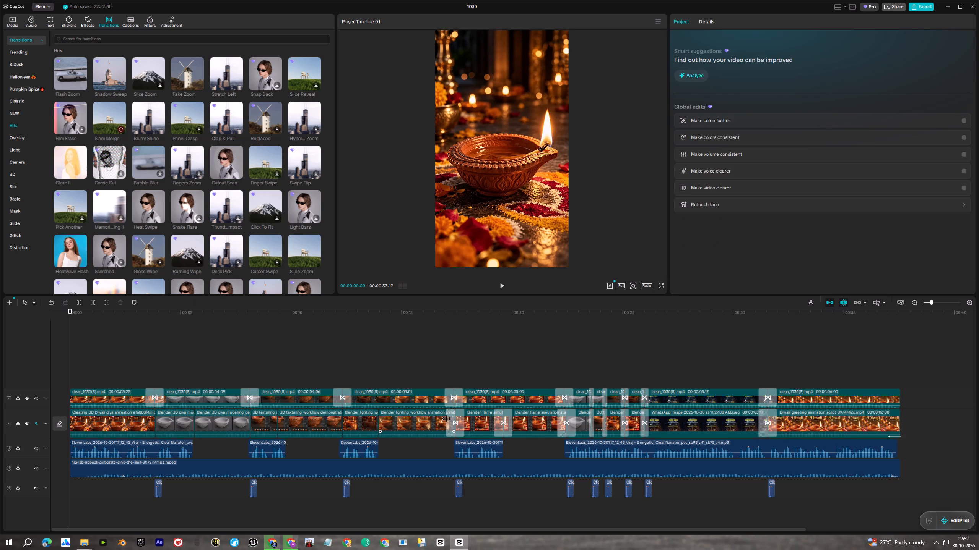
Delete the remaining main-track transitions, from the first Blender flame clip through the Diwali greeting clip.
click(462, 417)
key(Delete)
click(506, 422)
key(Delete)
click(572, 421)
key(Delete)
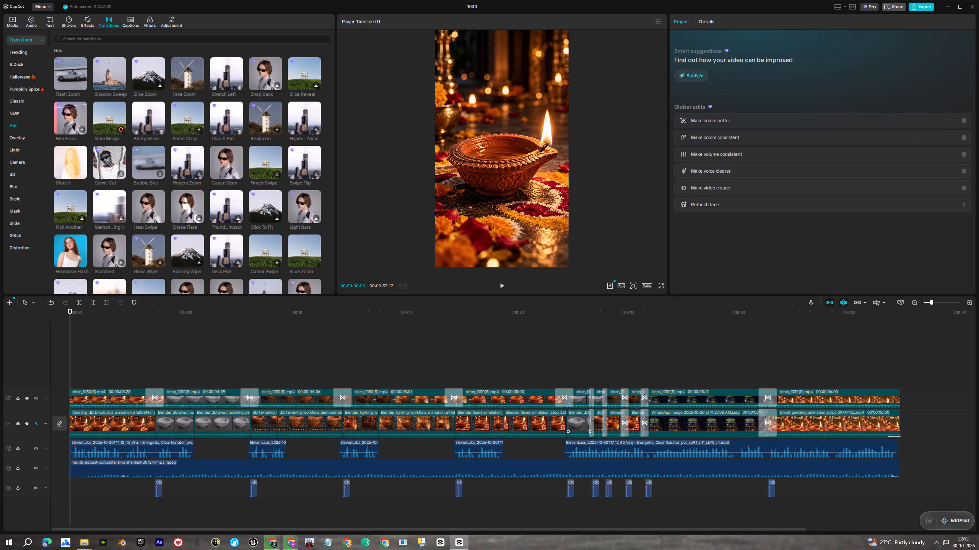
click(592, 419)
key(Delete)
click(606, 414)
key(Delete)
click(622, 417)
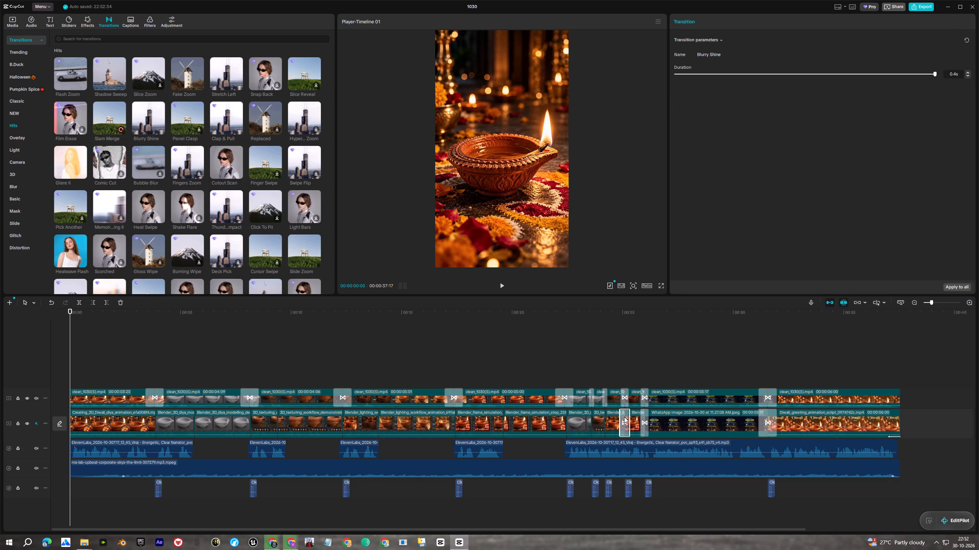
key(Delete)
click(645, 419)
key(Delete)
click(770, 420)
key(Delete)
Play the reel from the start and mute the clean_1030(5).mp4 overlay track.
key(space)
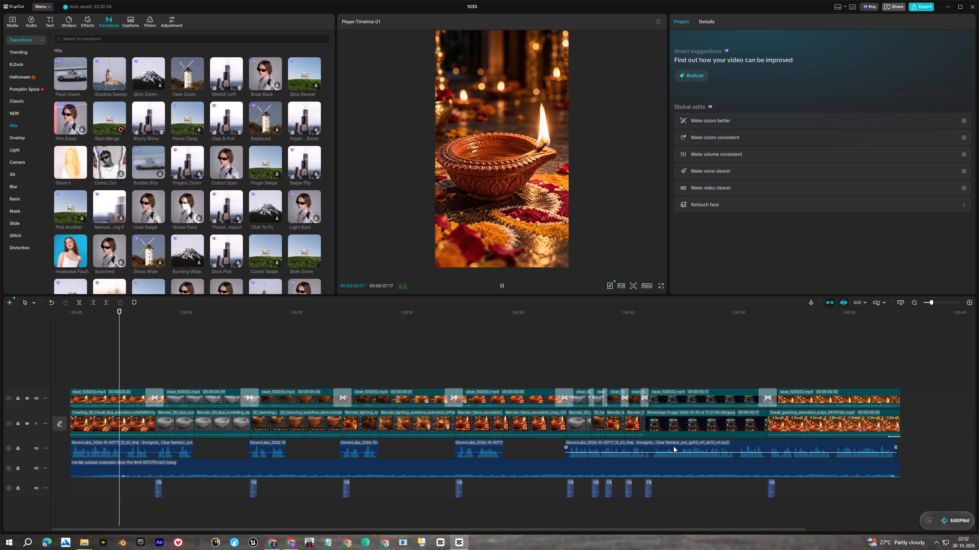
click(34, 401)
click(34, 398)
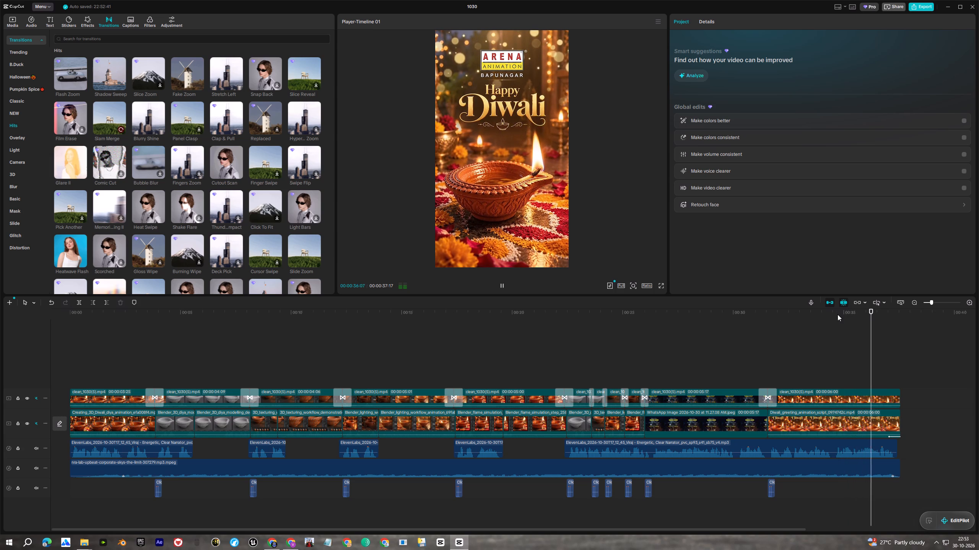
Place the Arena Animation Bapunagar Nikol logo image on a new track above the overlay, starting at 00:00.
drag(838, 314, 0, 335)
click(0, 16)
click(8, 25)
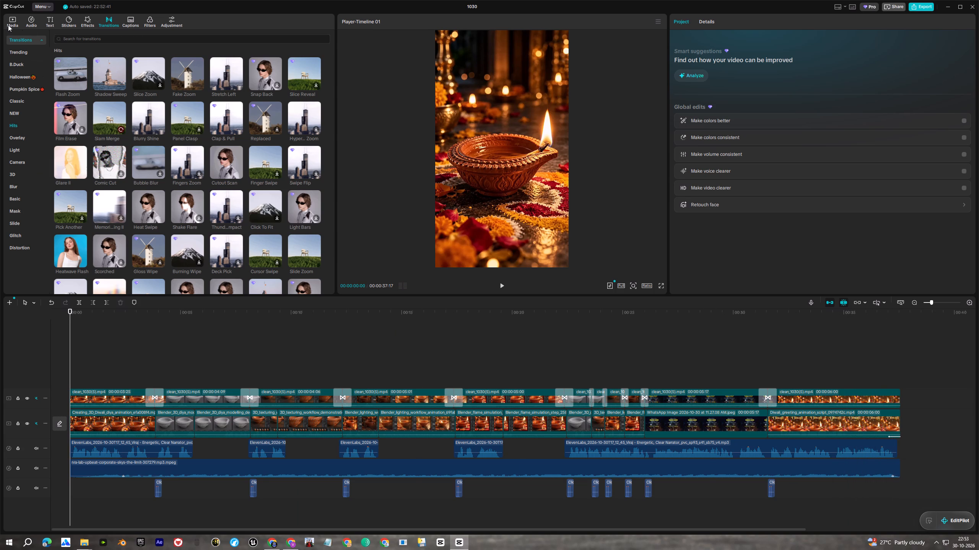
drag(175, 112, 57, 371)
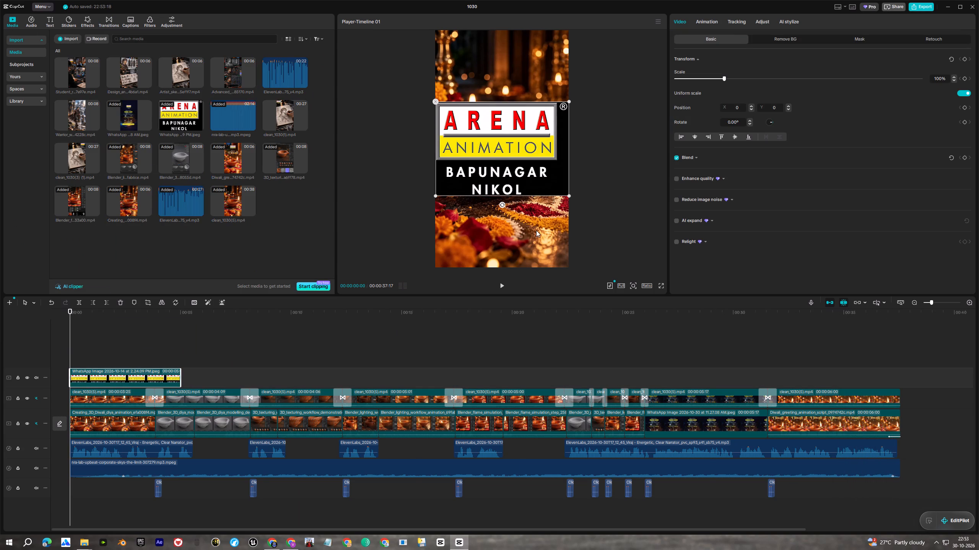
Remove the logo's black background with Chroma key, picking black and setting the intensity to 18.
click(781, 34)
click(784, 37)
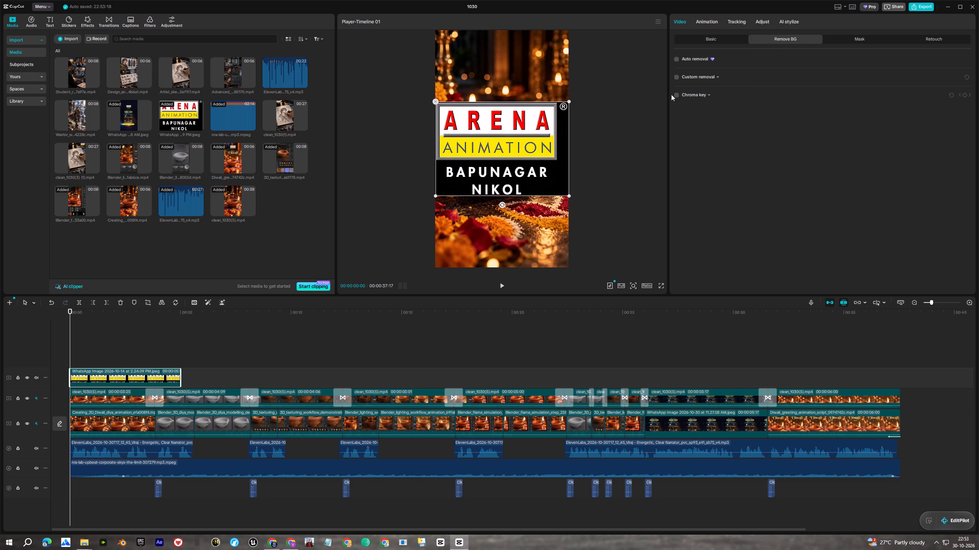
click(676, 94)
click(553, 171)
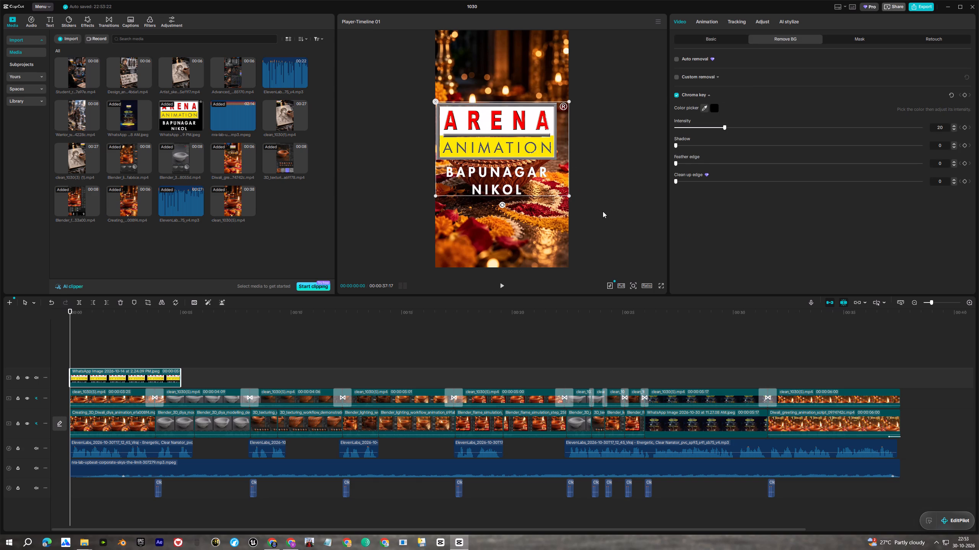
drag(724, 127, 719, 133)
Shrink the logo to roughly a quarter of the frame width, place it in the video's top-left corner, and preview it full screen.
drag(569, 198, 507, 168)
drag(505, 146, 484, 69)
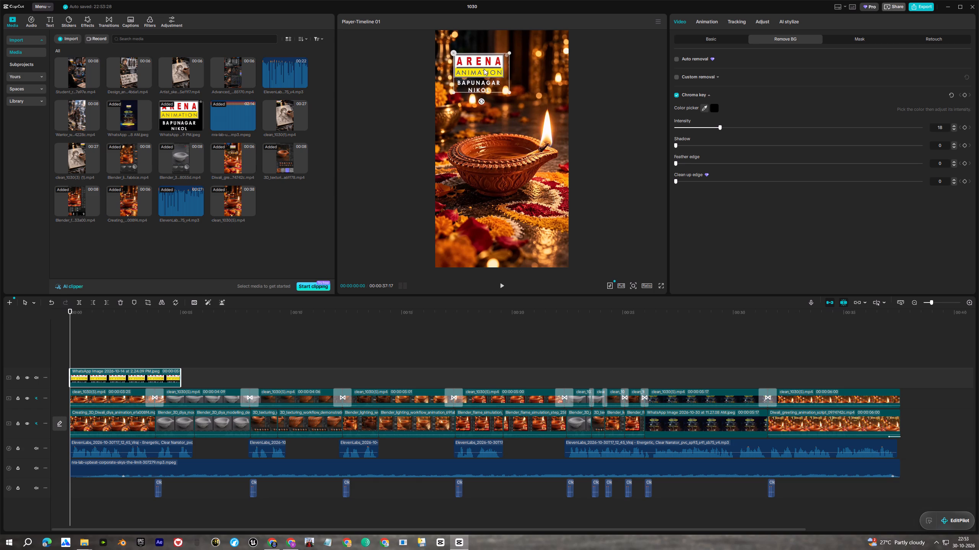
drag(484, 69, 480, 63)
drag(506, 85, 489, 78)
drag(483, 68, 463, 53)
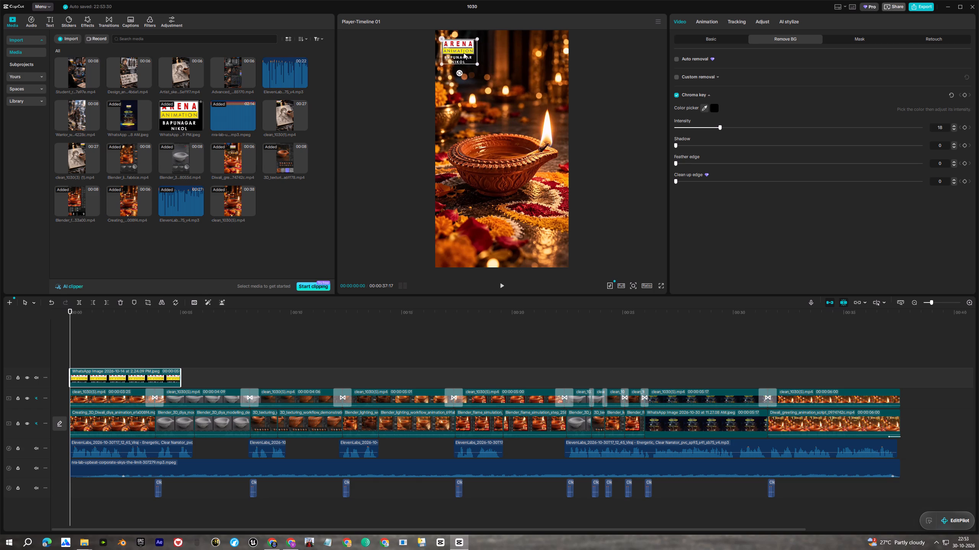
drag(463, 53, 463, 45)
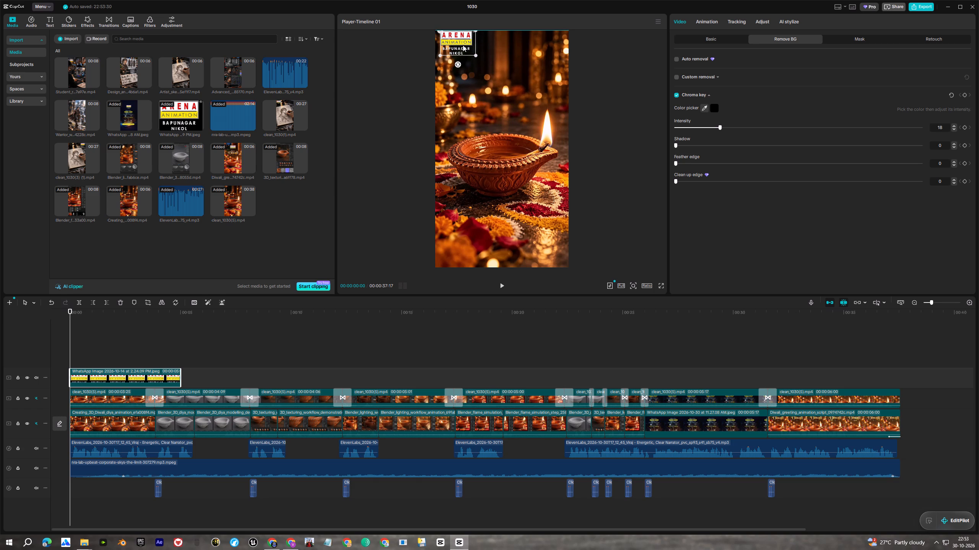
drag(463, 45, 461, 47)
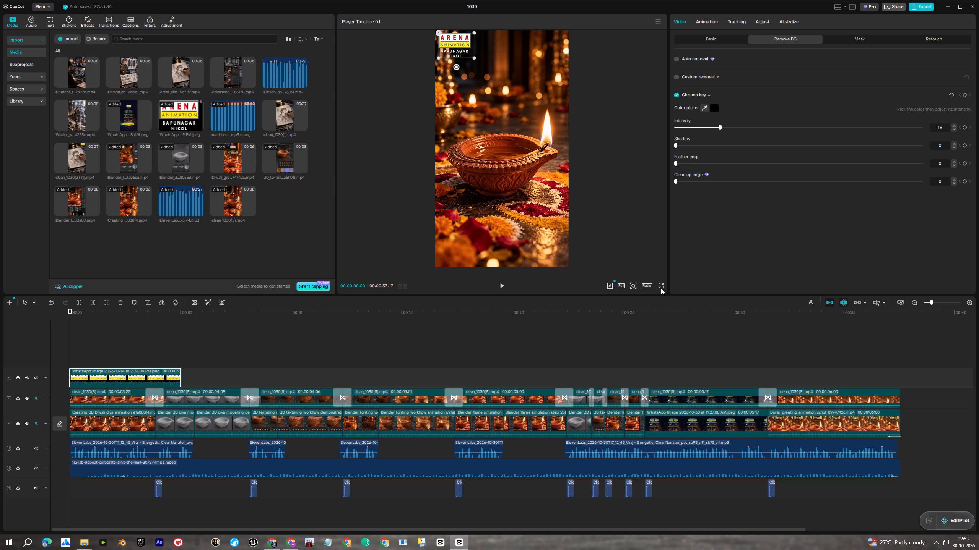
click(660, 288)
key(space)
key(Escape)
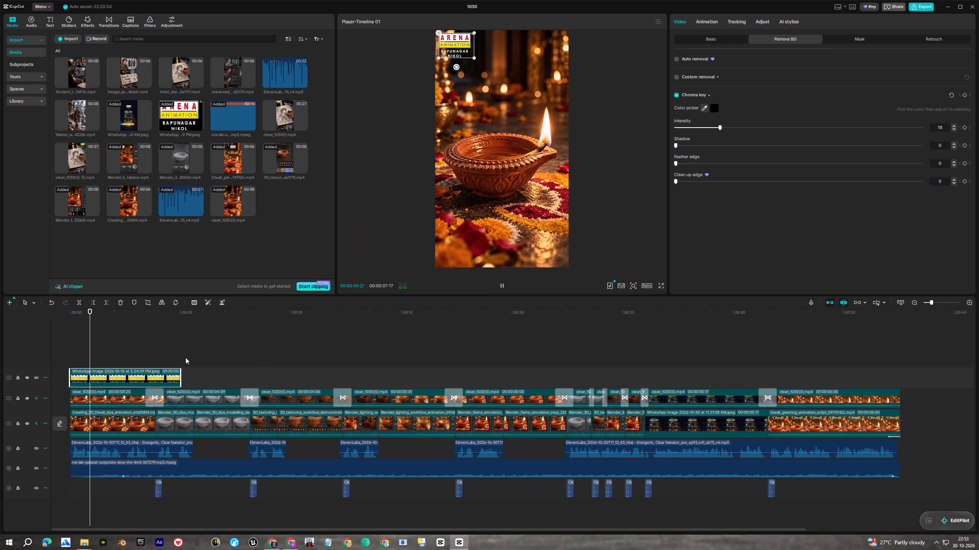
Extend the Arena Animation logo clip to 26 seconds, ending where the course promo poster begins, and scrub the reel to check it.
drag(181, 372, 793, 404)
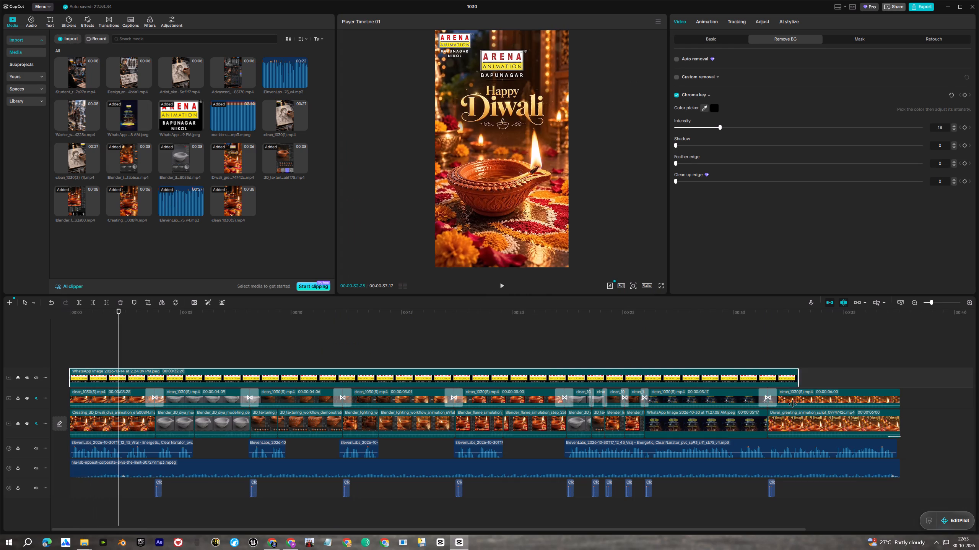
drag(793, 404, 645, 401)
key(space)
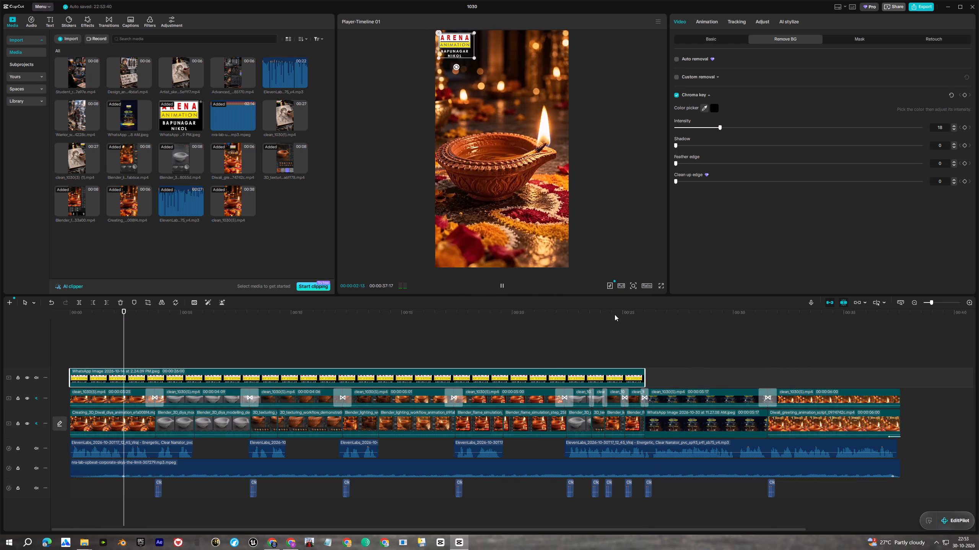
drag(608, 318, 758, 345)
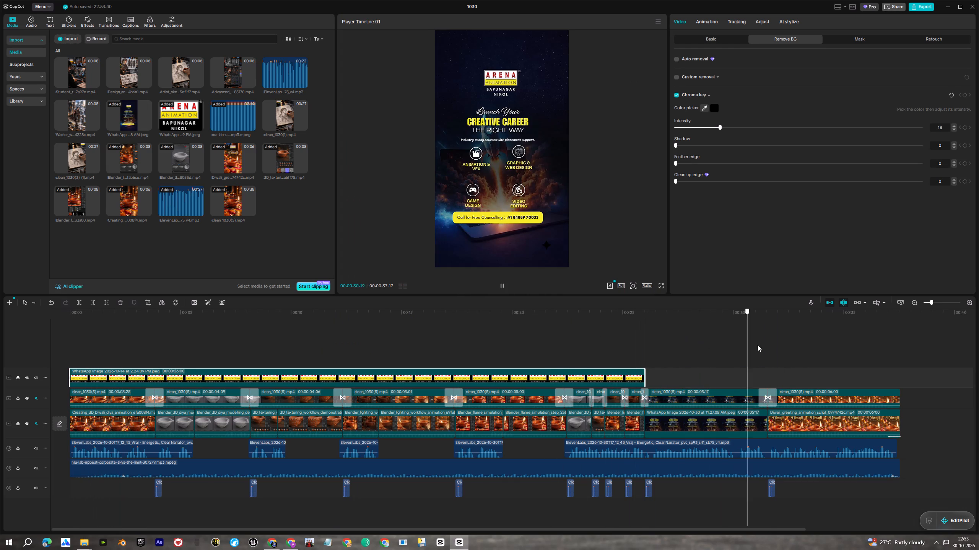
drag(758, 345, 672, 366)
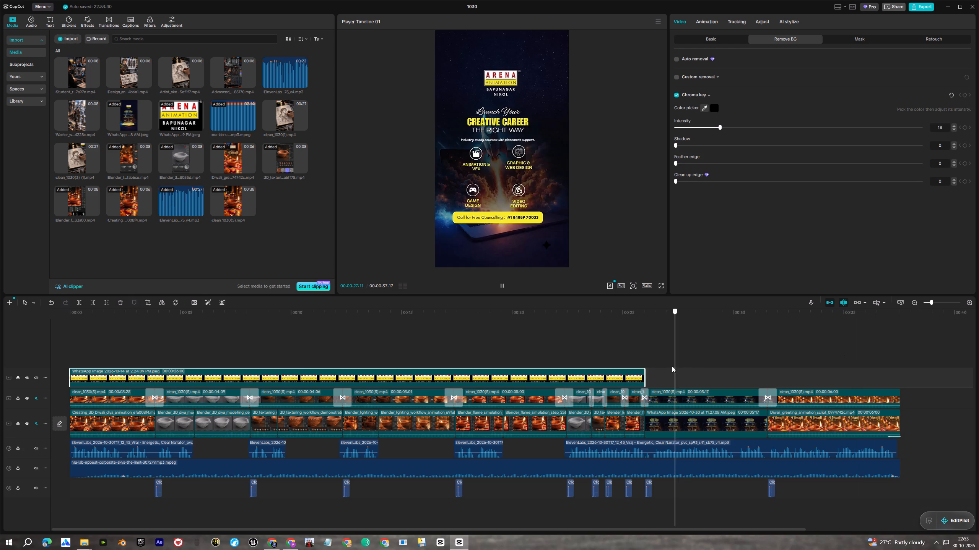
drag(672, 366, 373, 385)
Export the reel as a 1080P H.264 mp4 at 30 fps, briefly play the exported video, and open its folder.
click(922, 10)
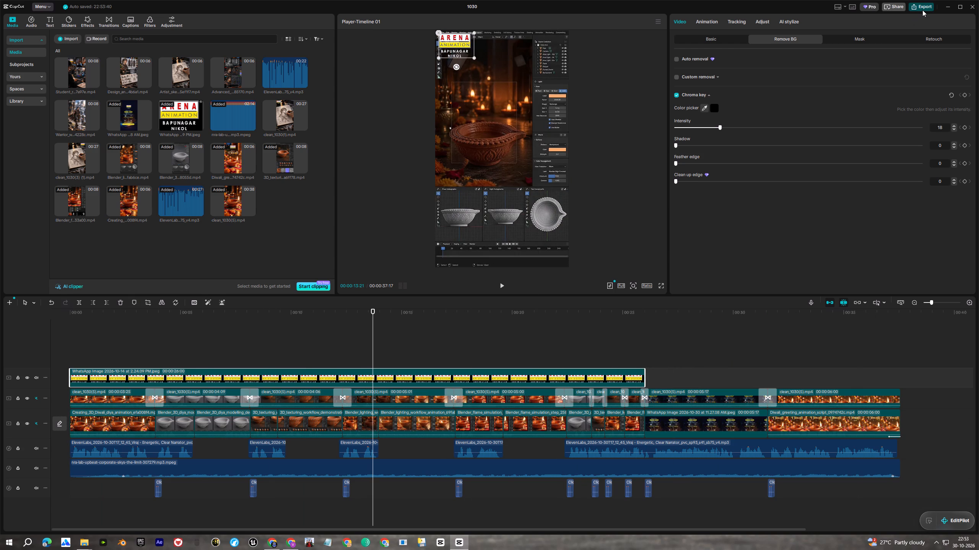
click(574, 385)
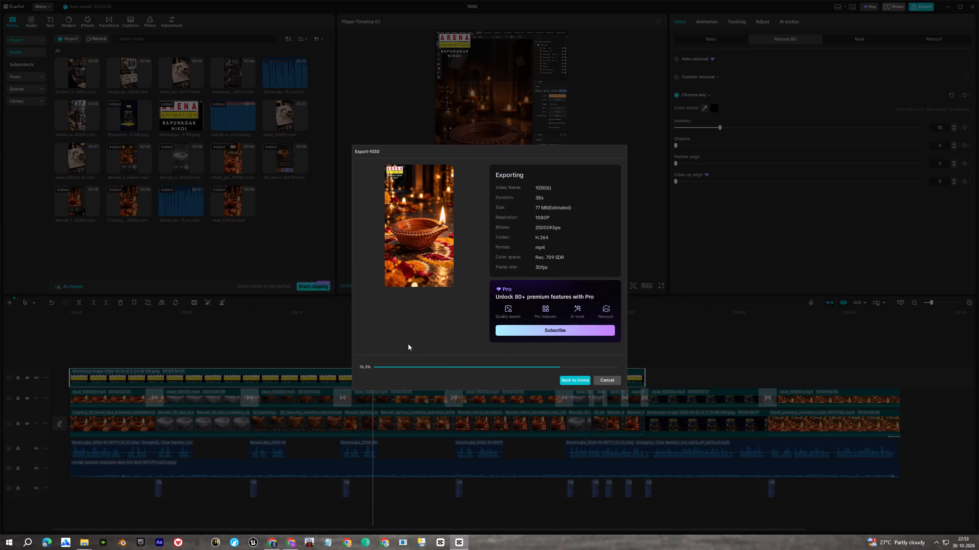
click(369, 324)
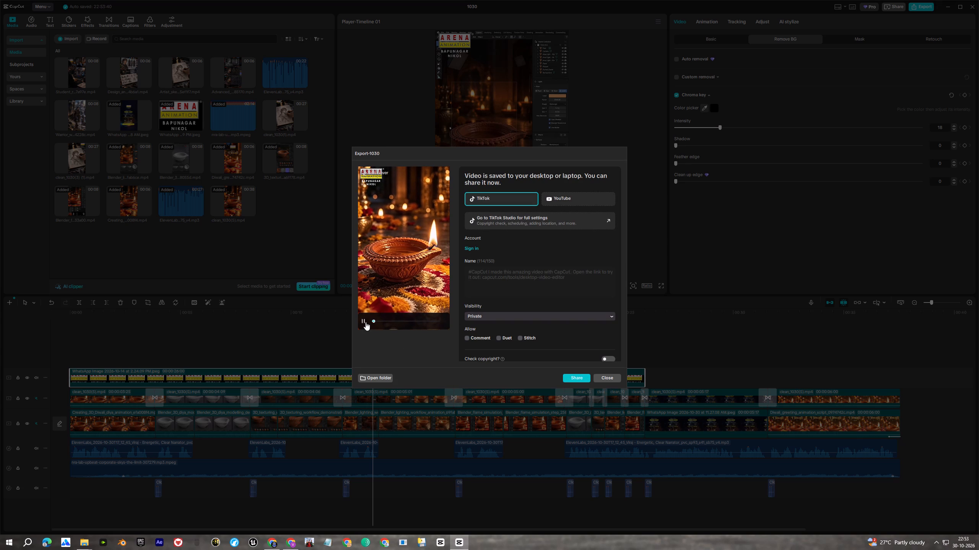
click(366, 322)
click(378, 376)
Switch to Chrome and cancel saving the OperaGXSetup.exe download.
click(293, 547)
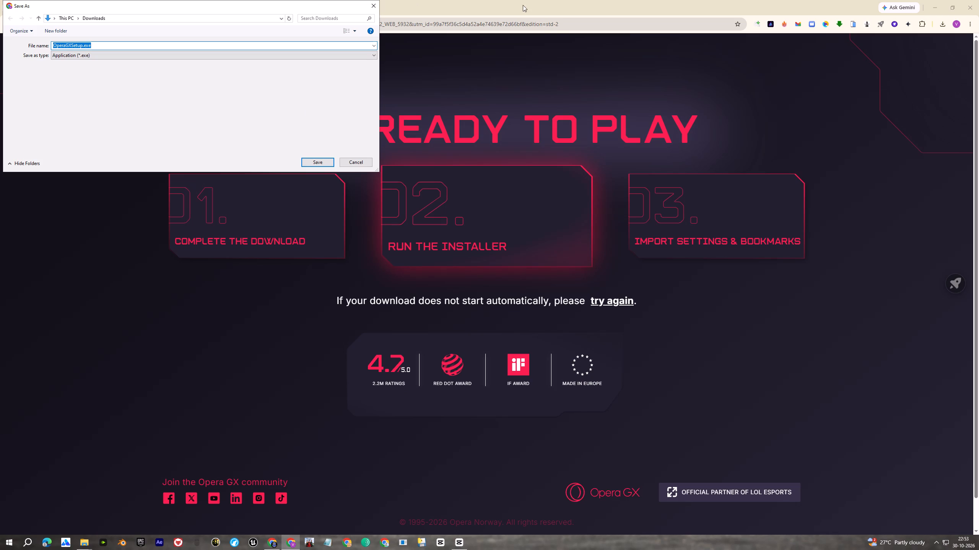
click(968, 6)
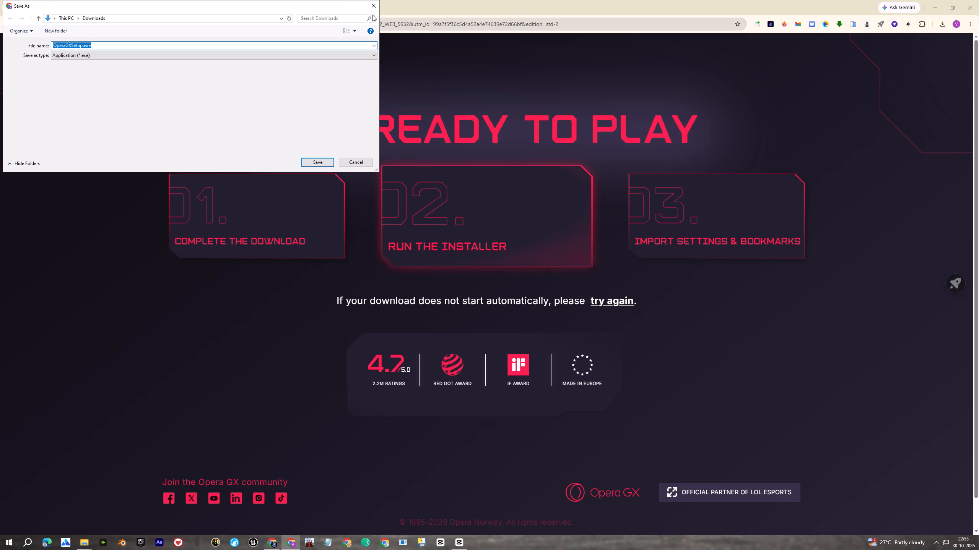
click(372, 8)
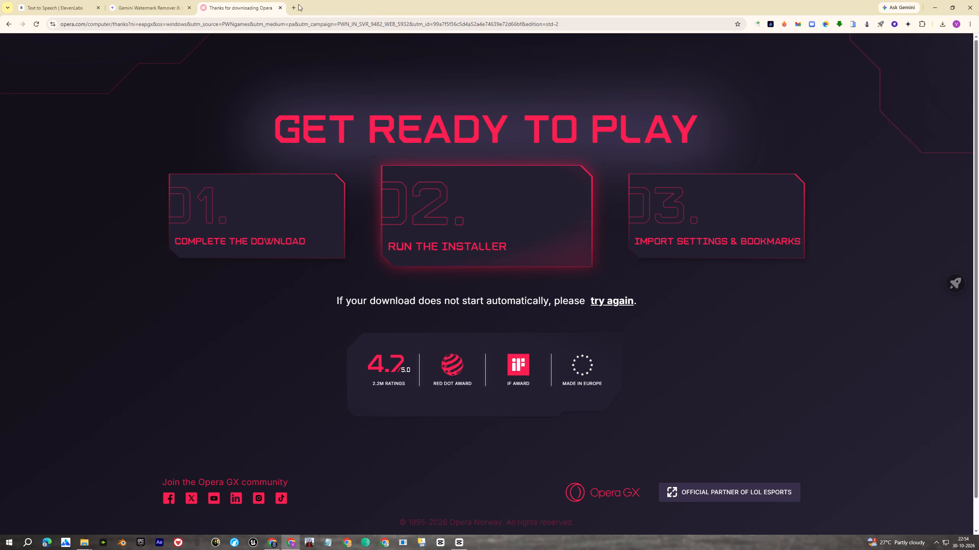
Search Google for "devio caption" in a new tab and open the Diveo subtitle generator site.
click(297, 5)
click(398, 134)
click(416, 181)
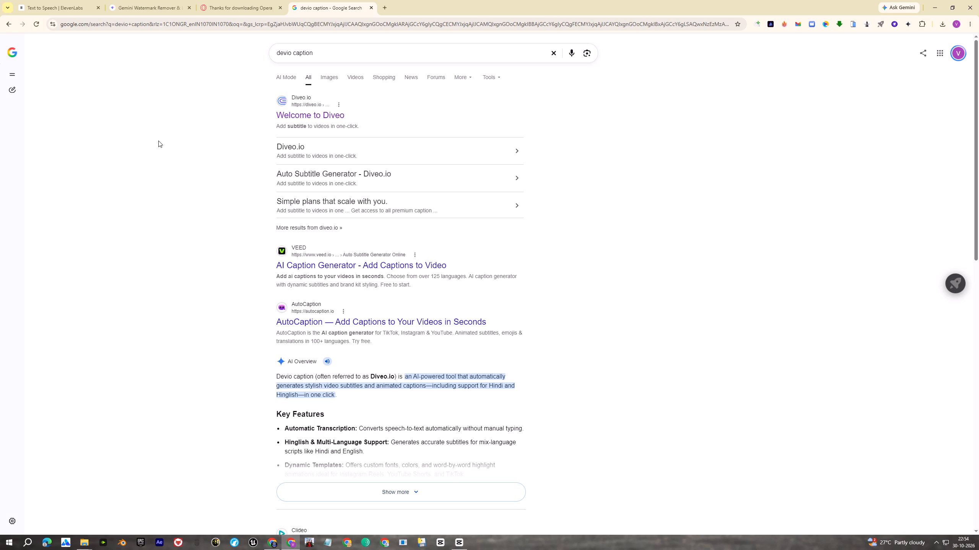
click(314, 117)
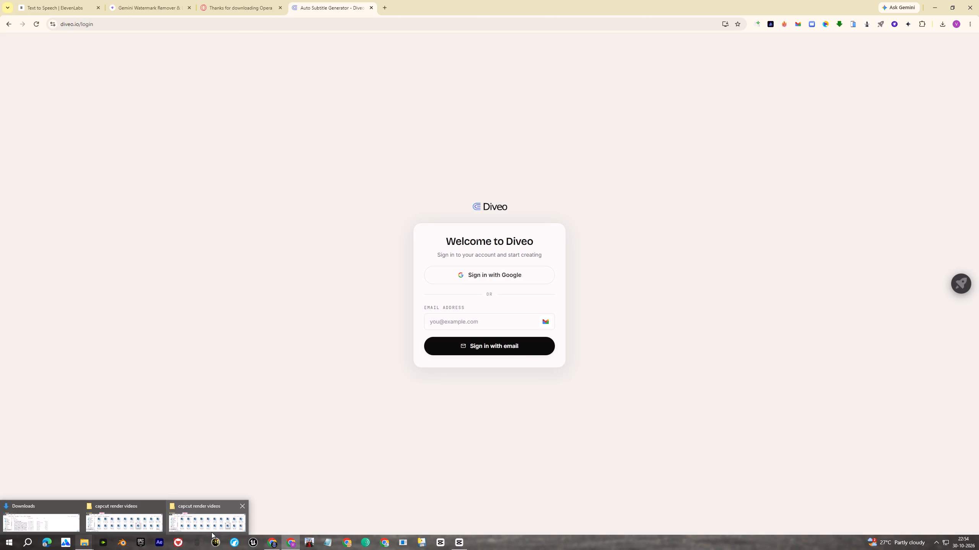
Sign in to Diveo with the Google account.
click(483, 273)
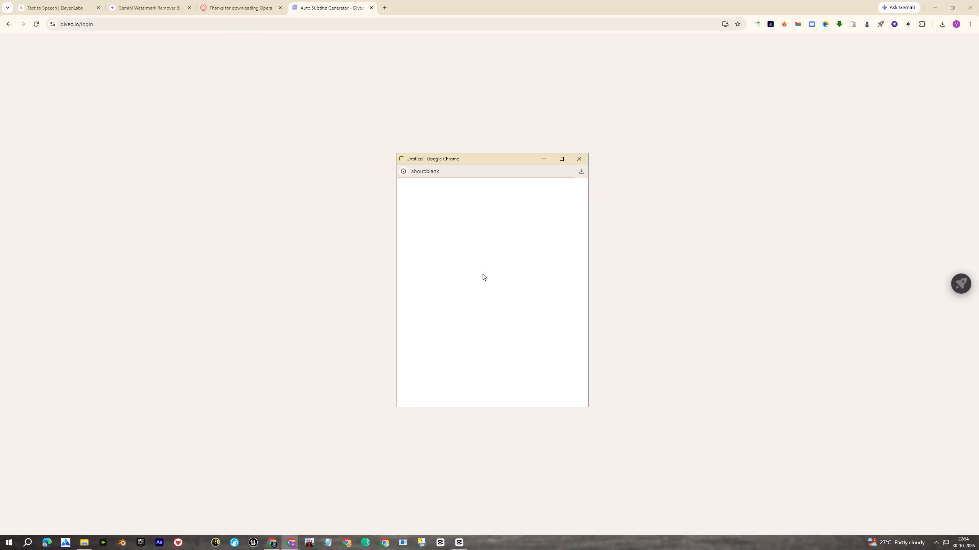
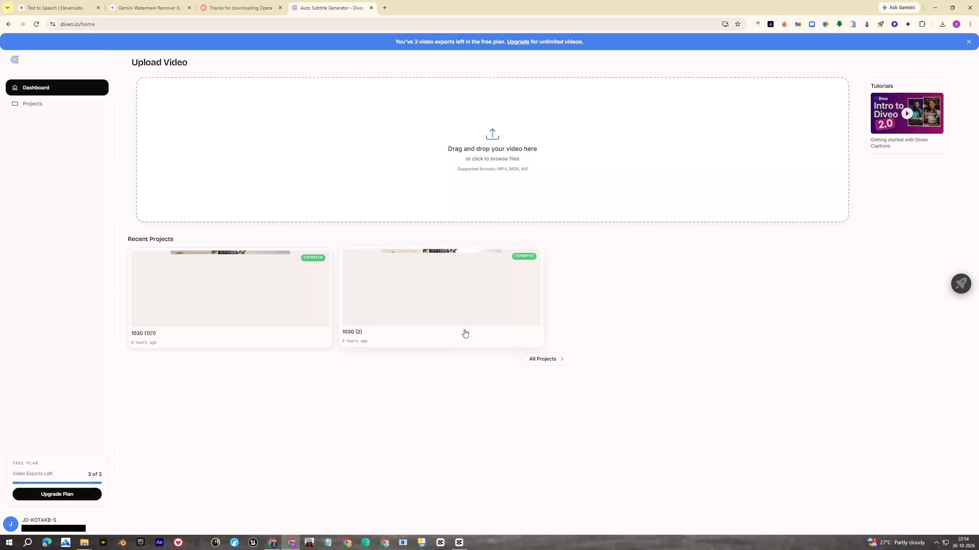
Upload 1030(6).mp4 from the capcut render videos folder to Diveo for captioning, with English (United States) as the spoken language.
click(205, 519)
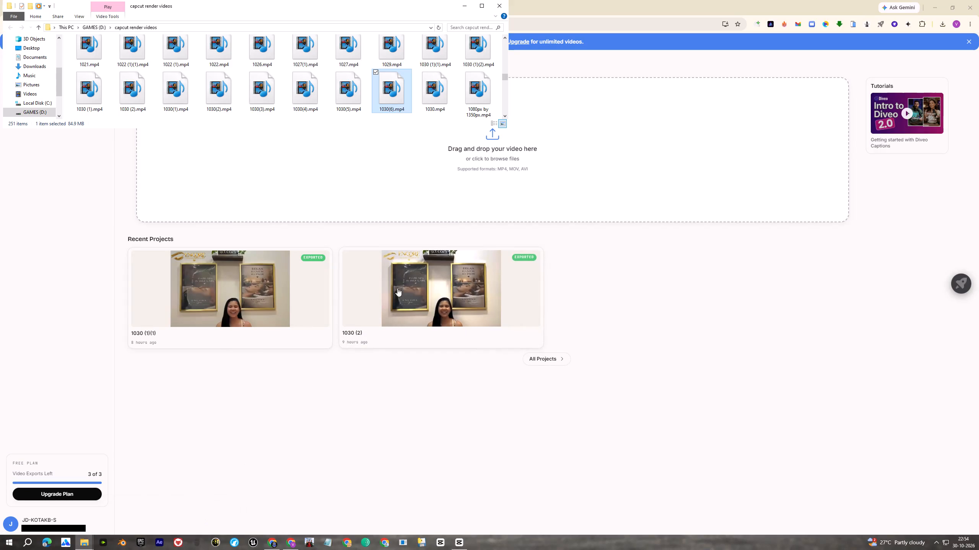
drag(402, 91, 688, 201)
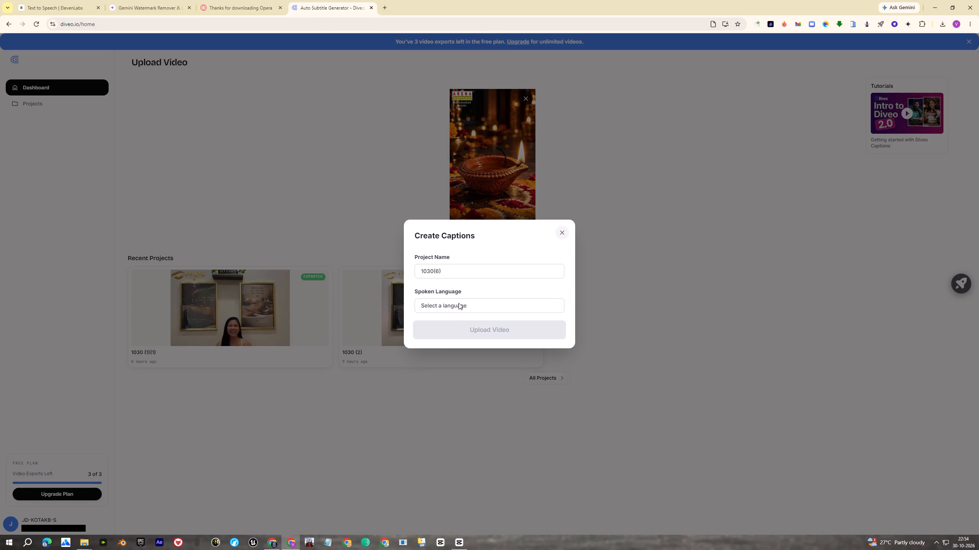
click(459, 303)
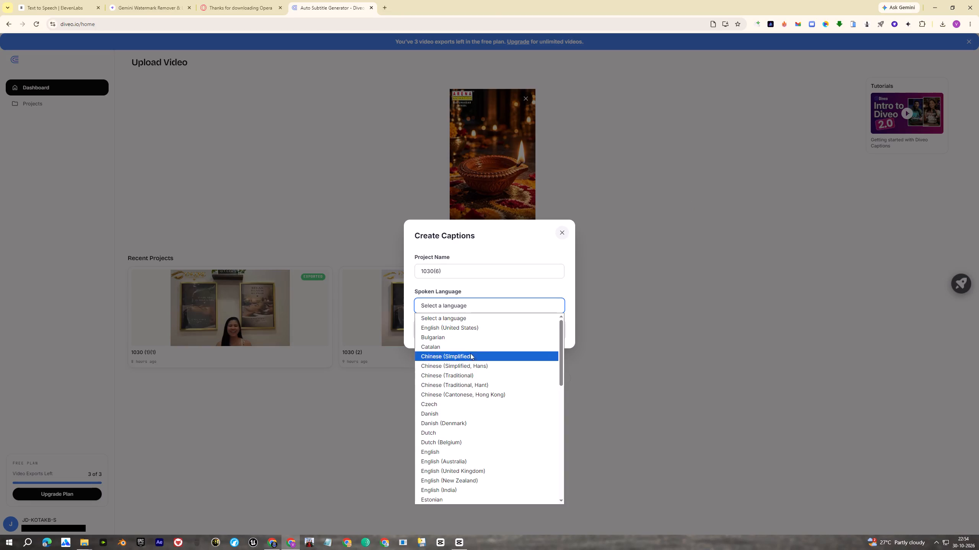
click(455, 328)
click(467, 328)
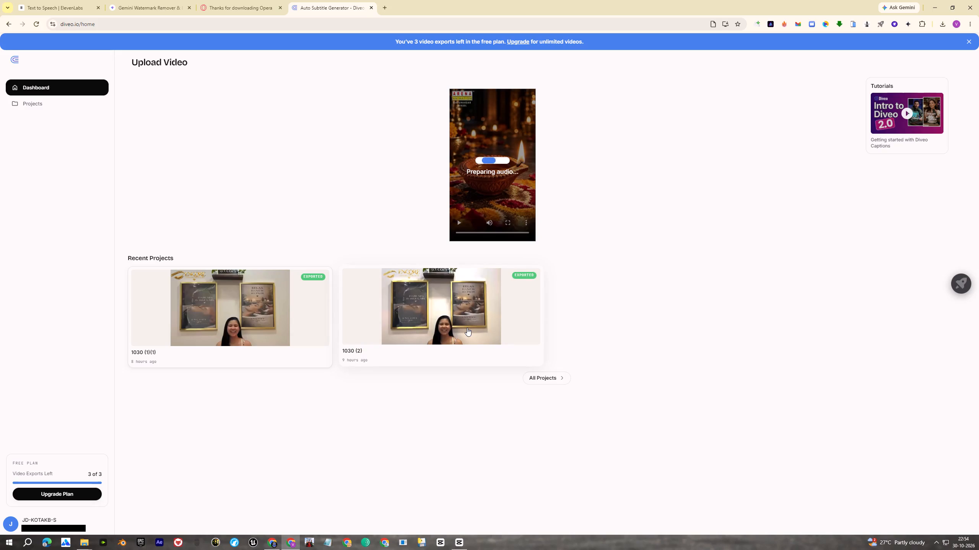